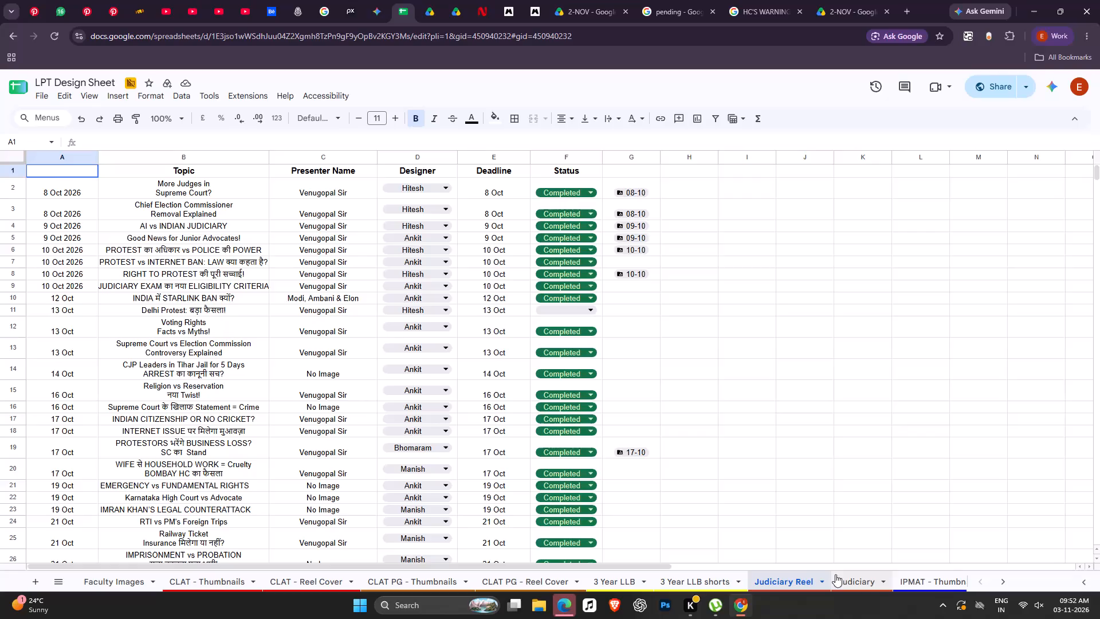
Find the 2 Nov illegal custody topic in the Judiciary Reel sheet and select its pending note cell.
{"action": "scroll", "coordinate": [474, 396], "scroll_direction": "down", "scroll_amount": 17}
{"action": "scroll", "coordinate": [475, 396], "scroll_direction": "up", "scroll_amount": 6}
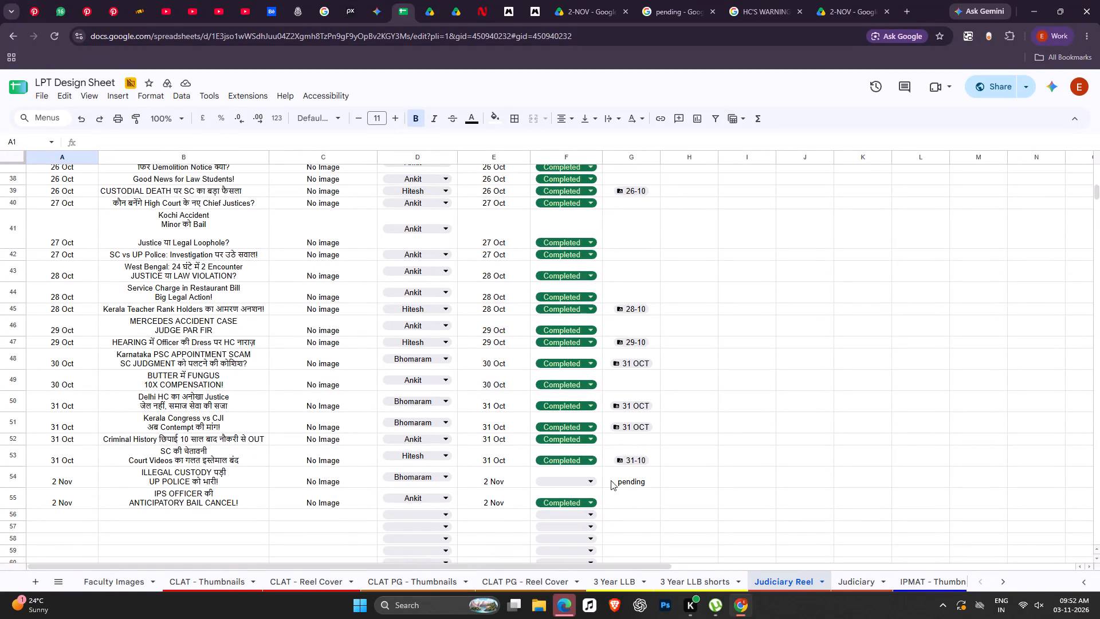
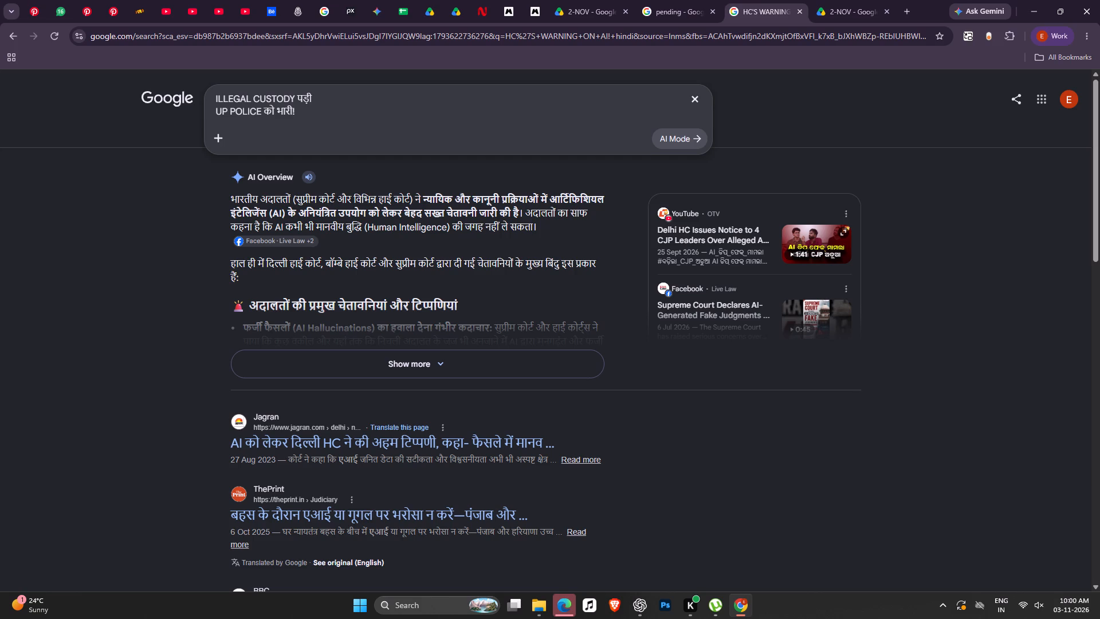
Connect the computer to the paired ECHO Buds over Bluetooth.
{"action": "left_click", "coordinate": [1034, 607]}
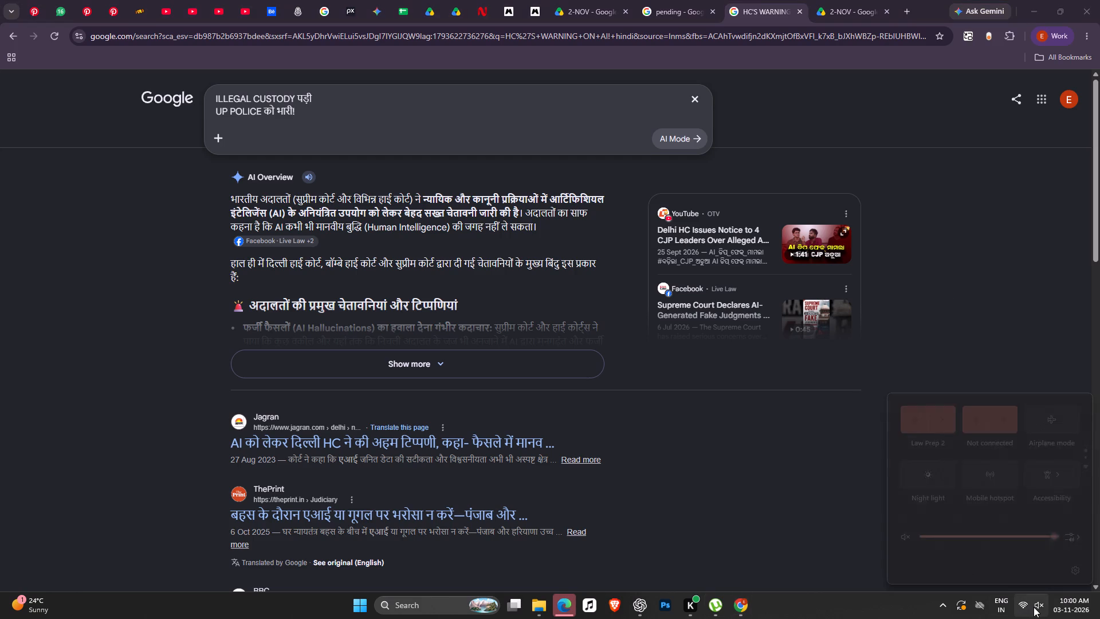
{"action": "left_click", "coordinate": [1003, 425]}
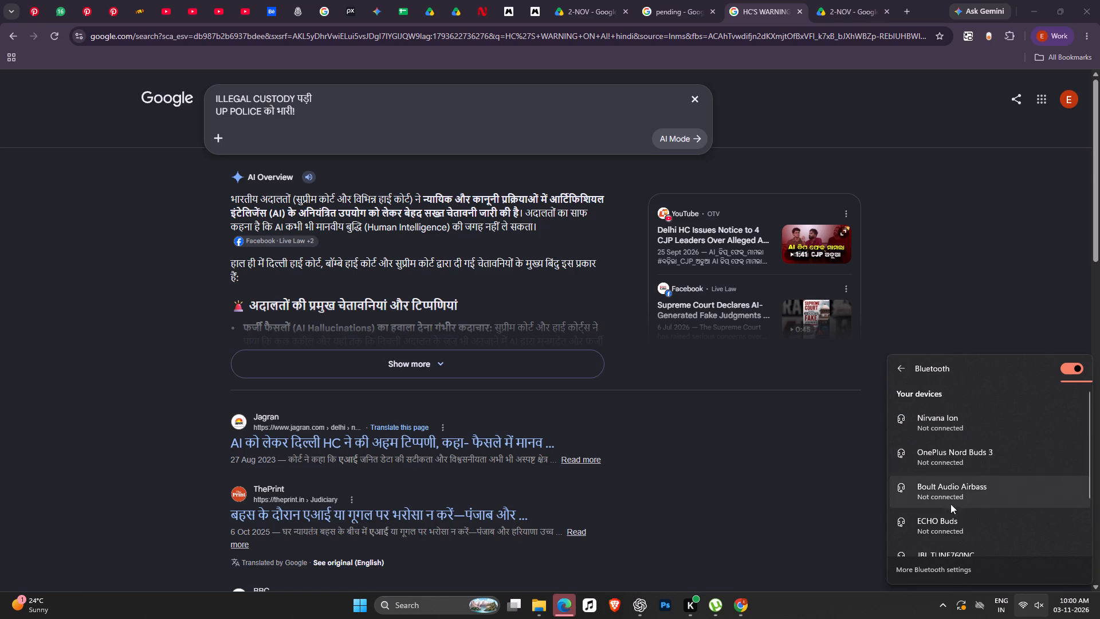
{"action": "left_click", "coordinate": [948, 522]}
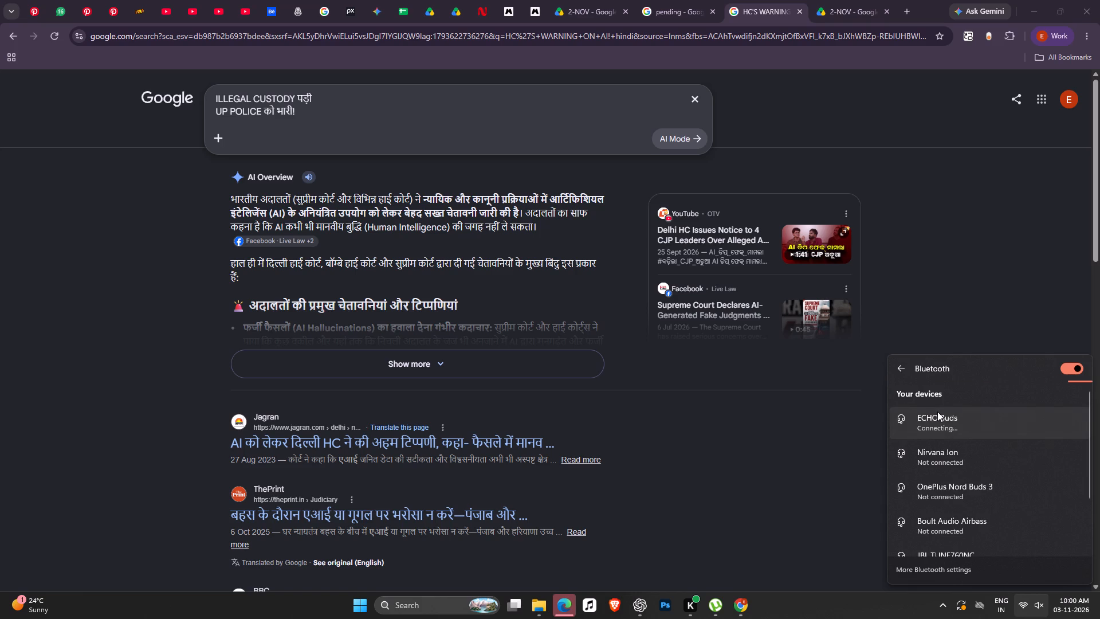
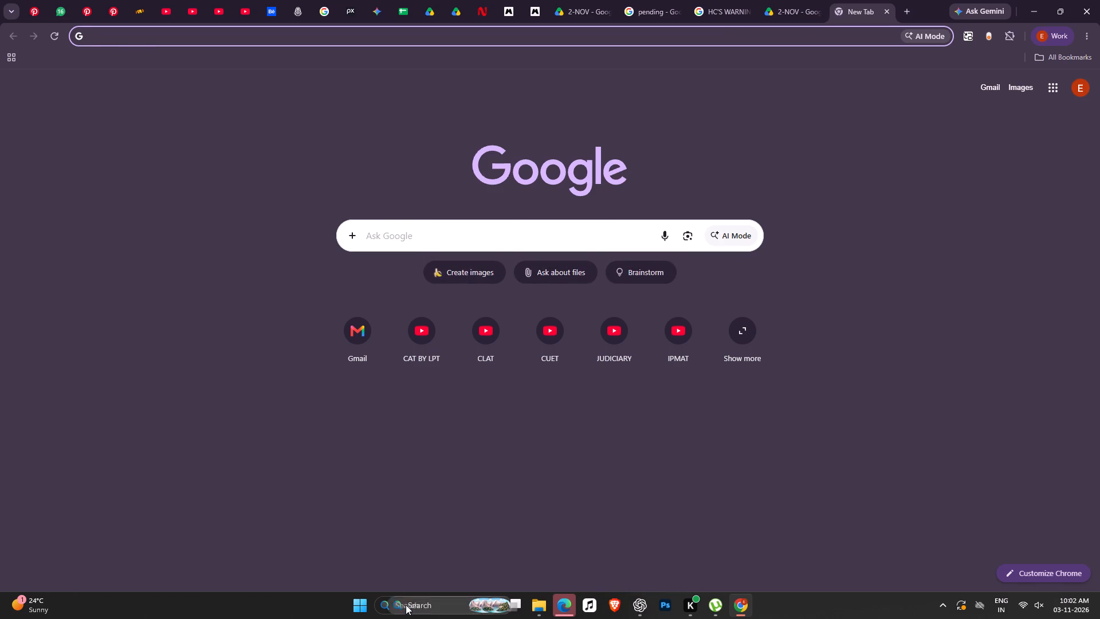
Open Creative Cloud Desktop, review its General and Apps preferences, and dismiss the limited-access banner.
{"action": "left_click", "coordinate": [434, 131]}
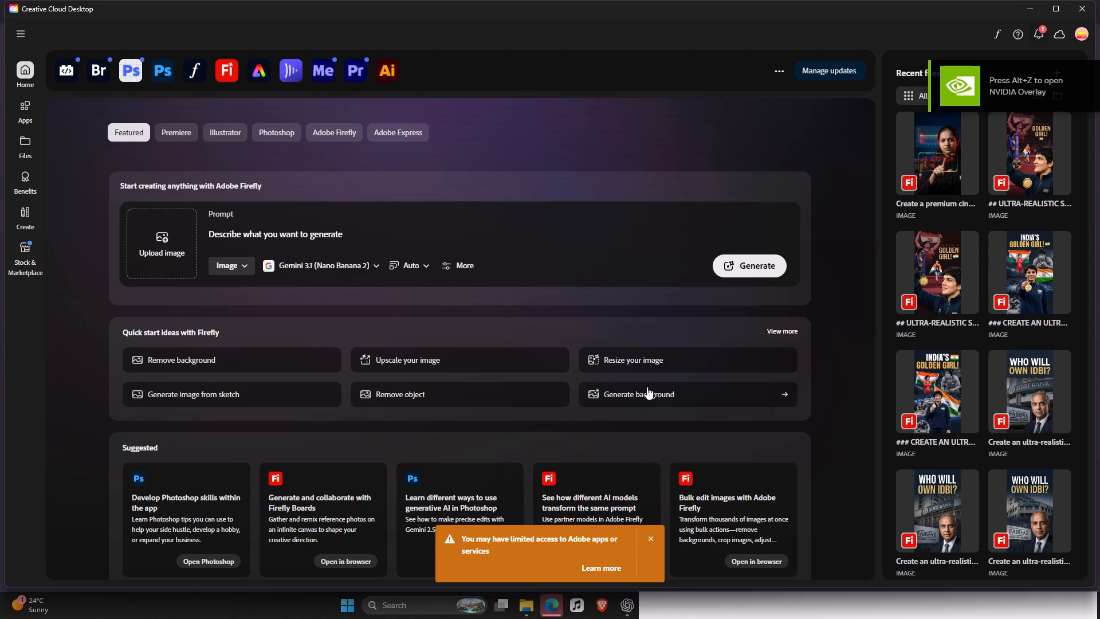
{"action": "left_click", "coordinate": [1084, 28]}
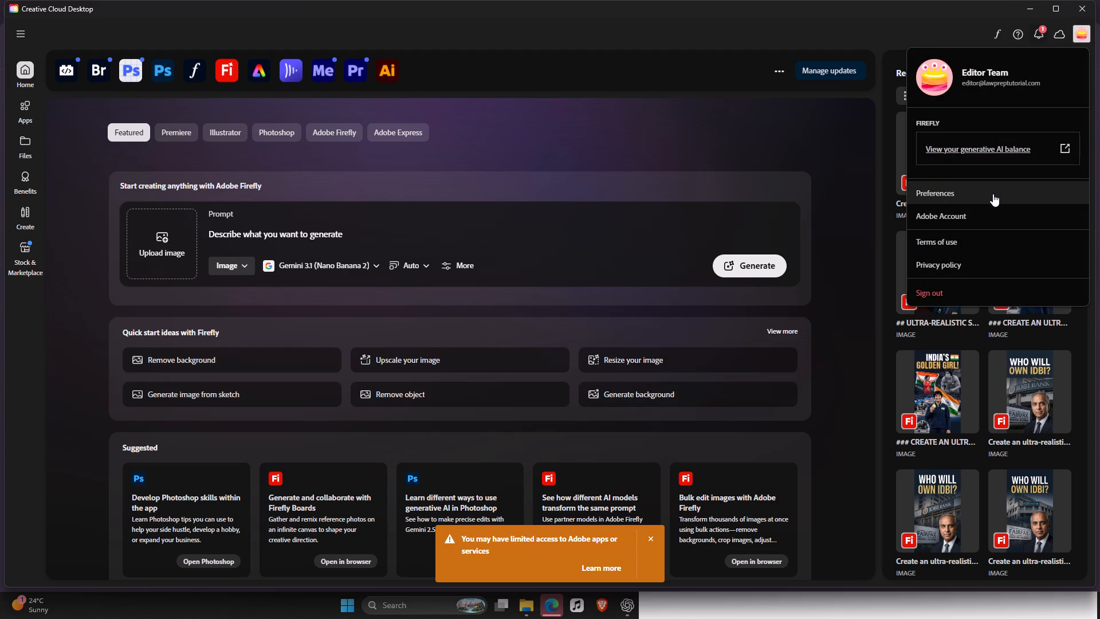
{"action": "left_click", "coordinate": [992, 194]}
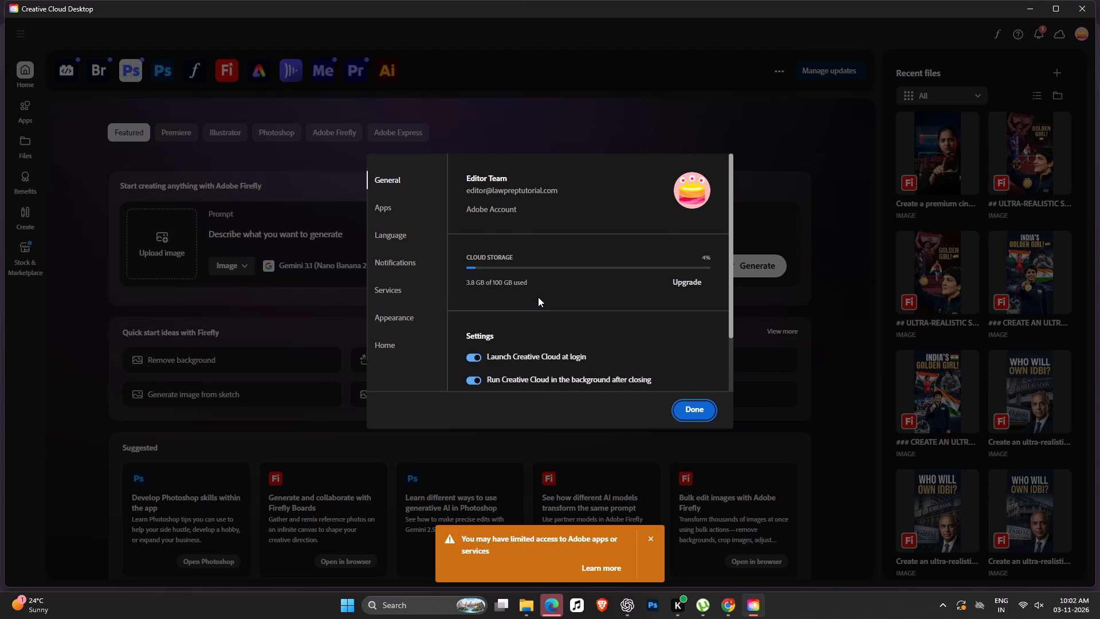
{"action": "scroll", "coordinate": [538, 297], "scroll_direction": "down", "scroll_amount": 7}
{"action": "left_click", "coordinate": [386, 203]}
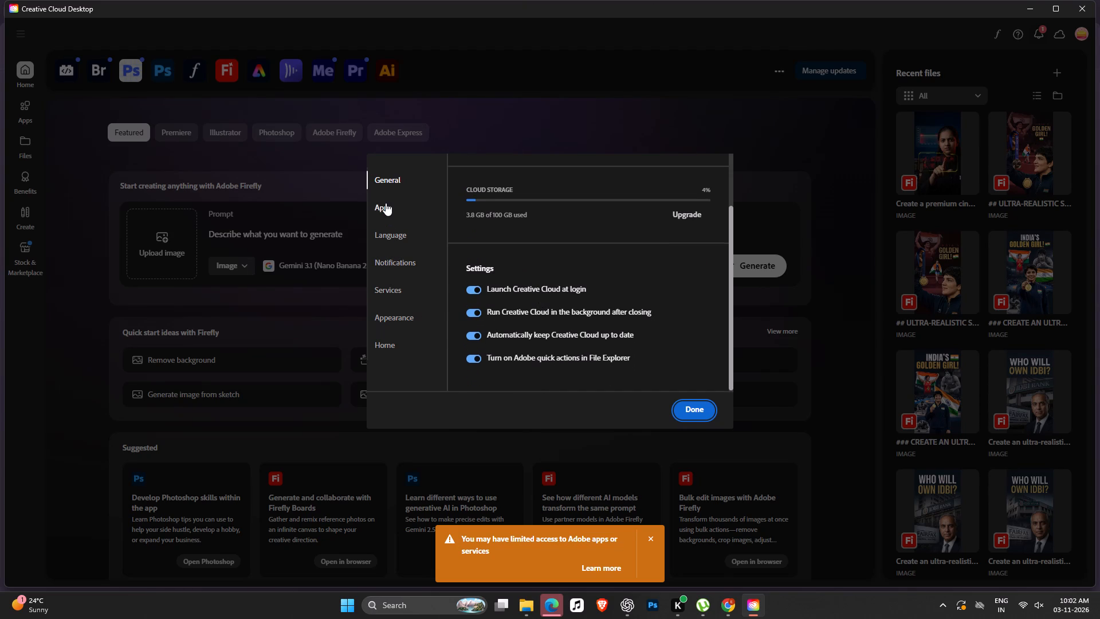
{"action": "left_click", "coordinate": [695, 407]}
{"action": "scroll", "coordinate": [595, 378], "scroll_direction": "down", "scroll_amount": 7}
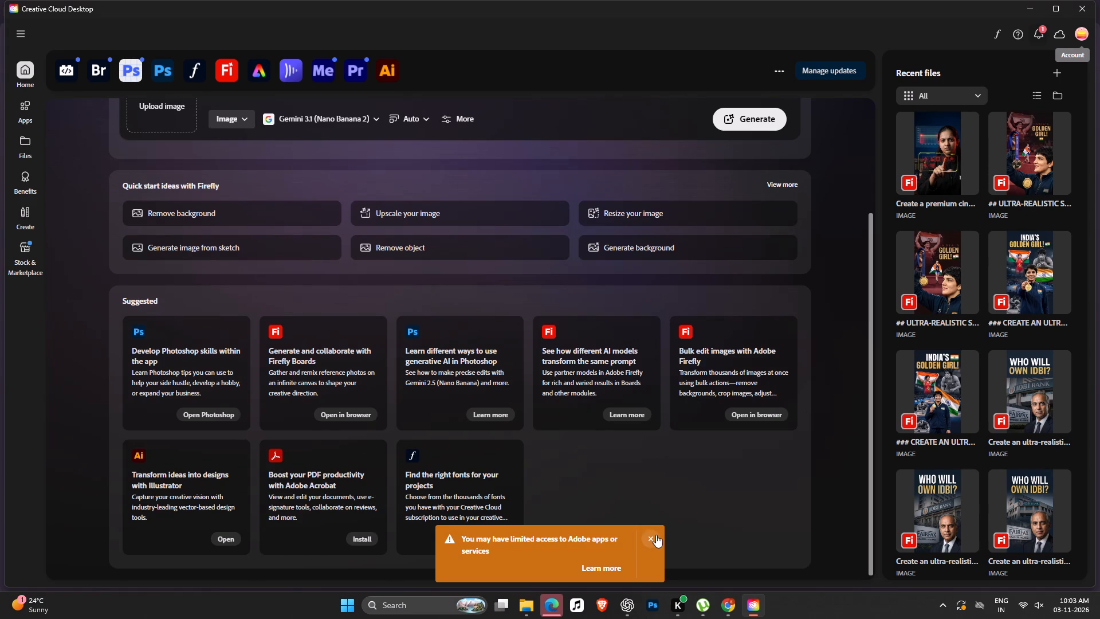
{"action": "left_click", "coordinate": [656, 535]}
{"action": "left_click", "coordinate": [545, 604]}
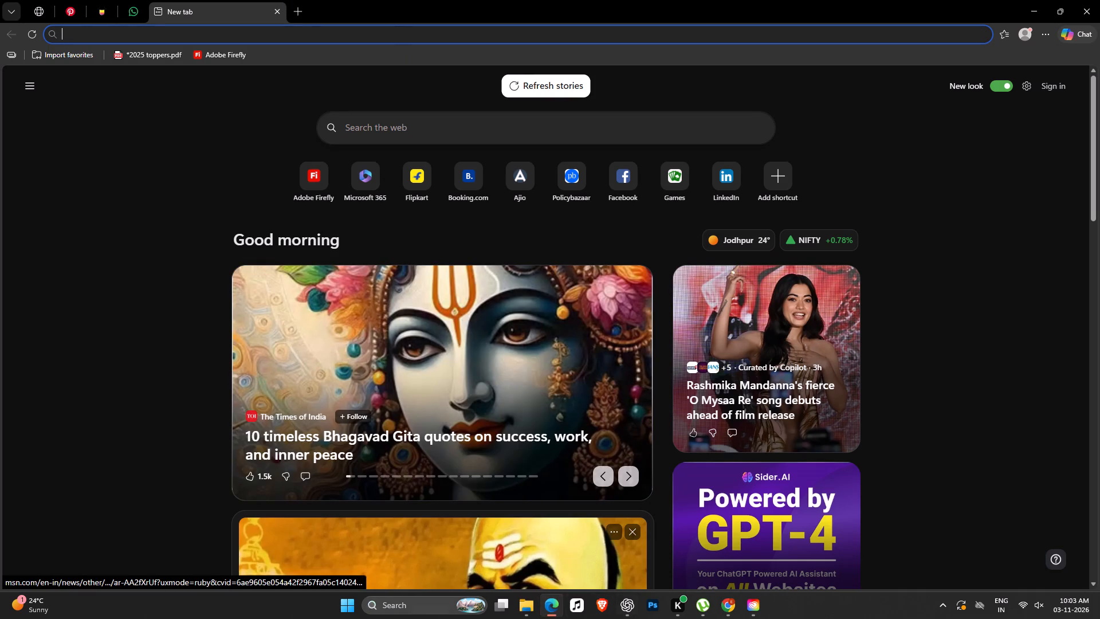
Switch to Photoshop's home screen.
{"action": "left_click", "coordinate": [651, 607]}
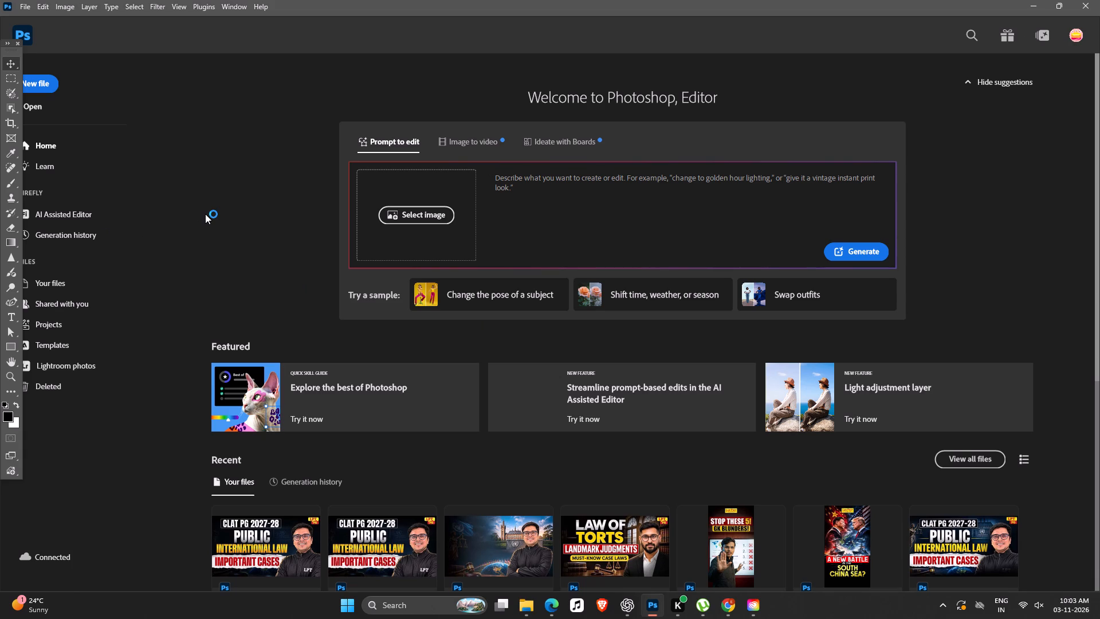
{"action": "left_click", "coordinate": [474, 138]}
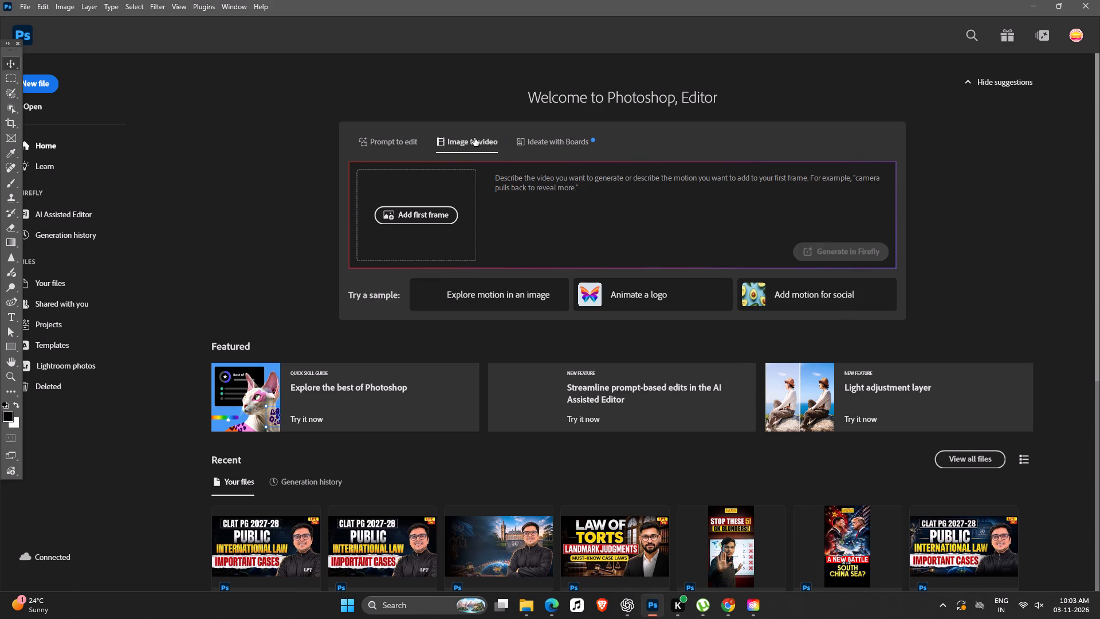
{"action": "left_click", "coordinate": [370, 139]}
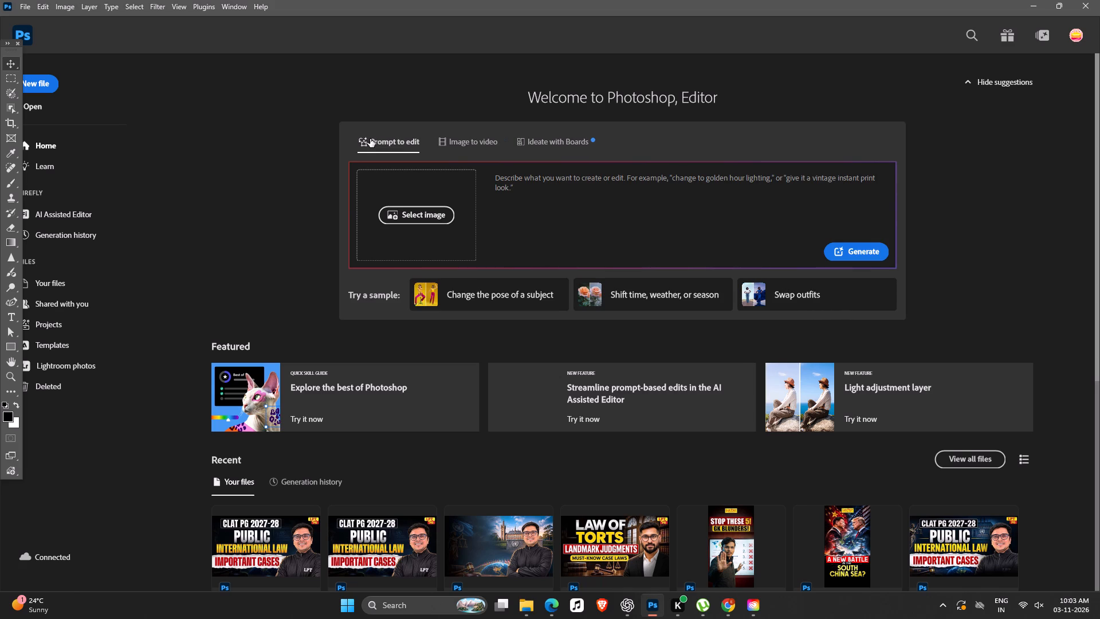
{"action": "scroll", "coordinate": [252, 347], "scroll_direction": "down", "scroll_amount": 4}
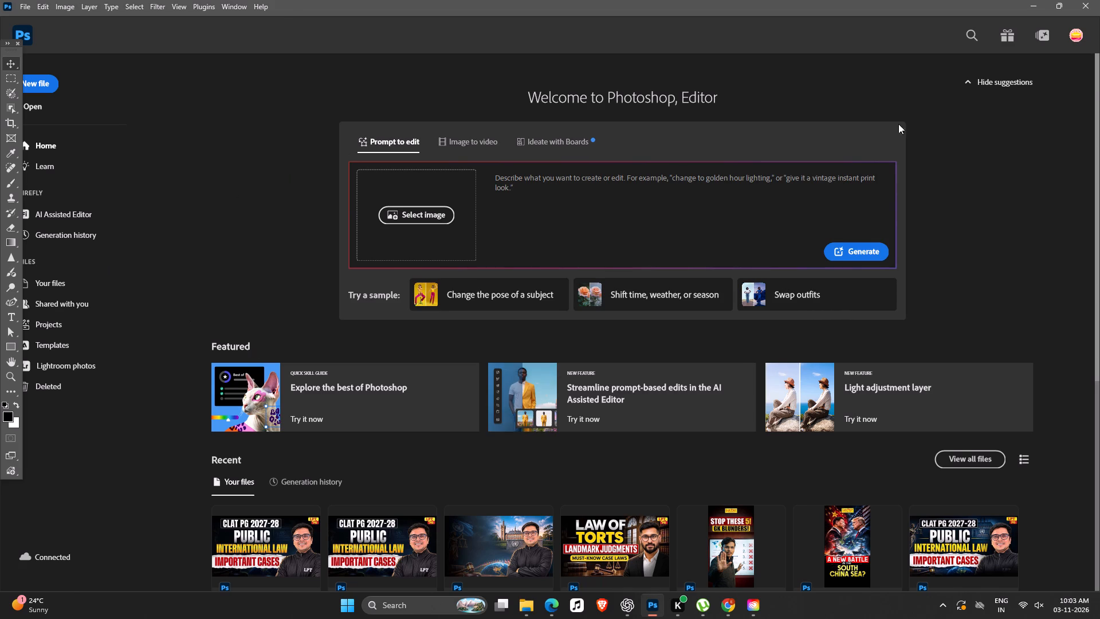
Create a new portrait Photoshop document of 1080 × 1920 px at 72 pixels/inch, in RGB with a black background.
{"action": "left_click", "coordinate": [53, 86]}
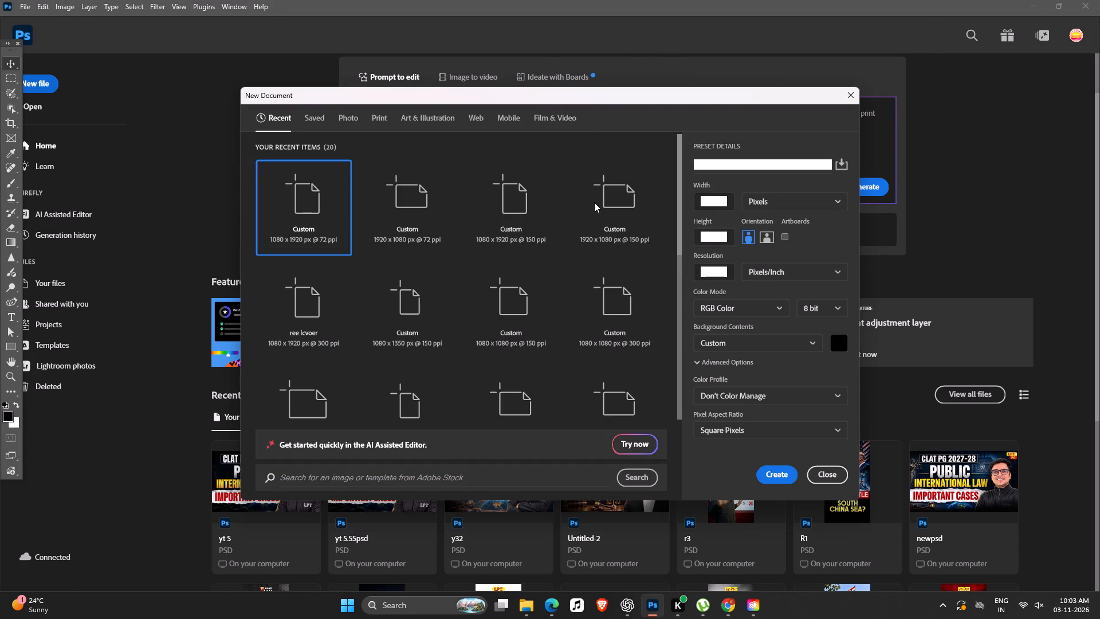
{"action": "left_click", "coordinate": [396, 185]}
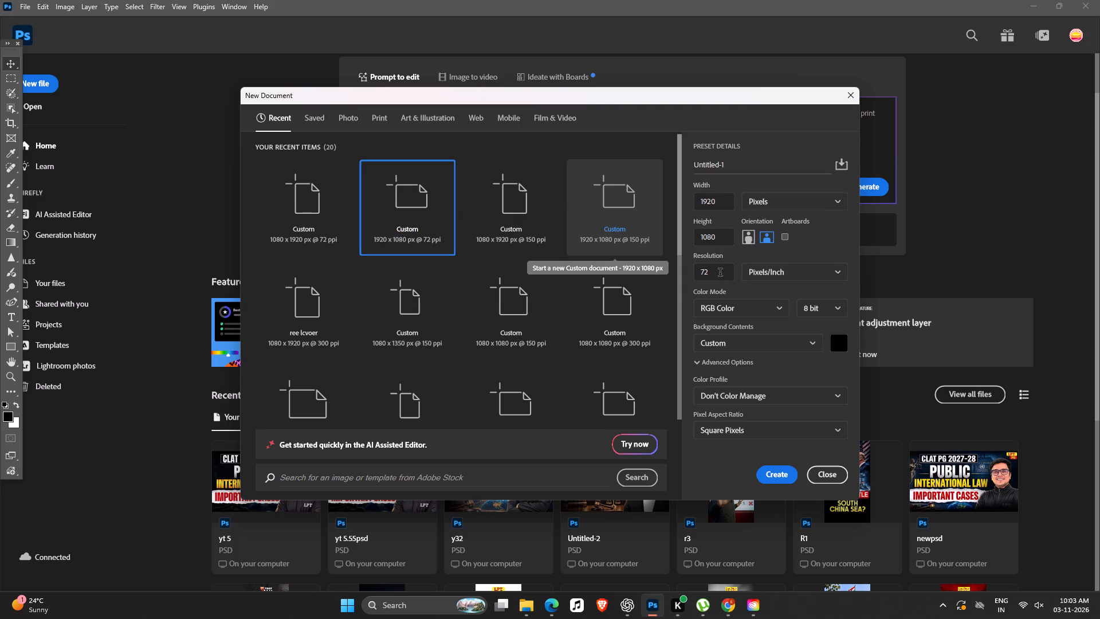
{"action": "left_click", "coordinate": [749, 243]}
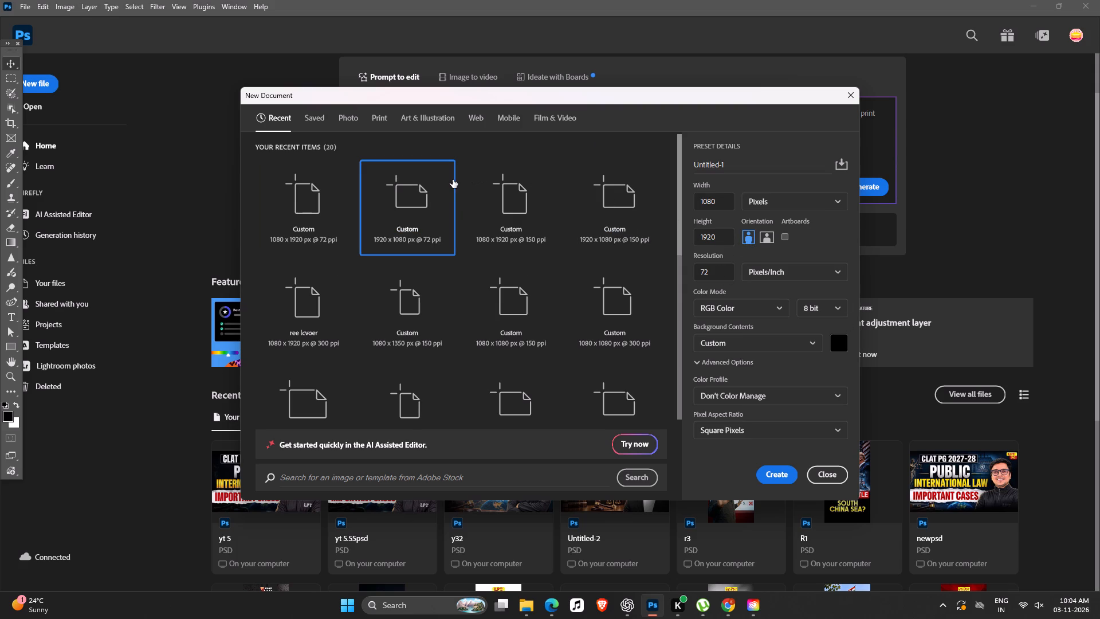
{"action": "left_click", "coordinate": [788, 475]}
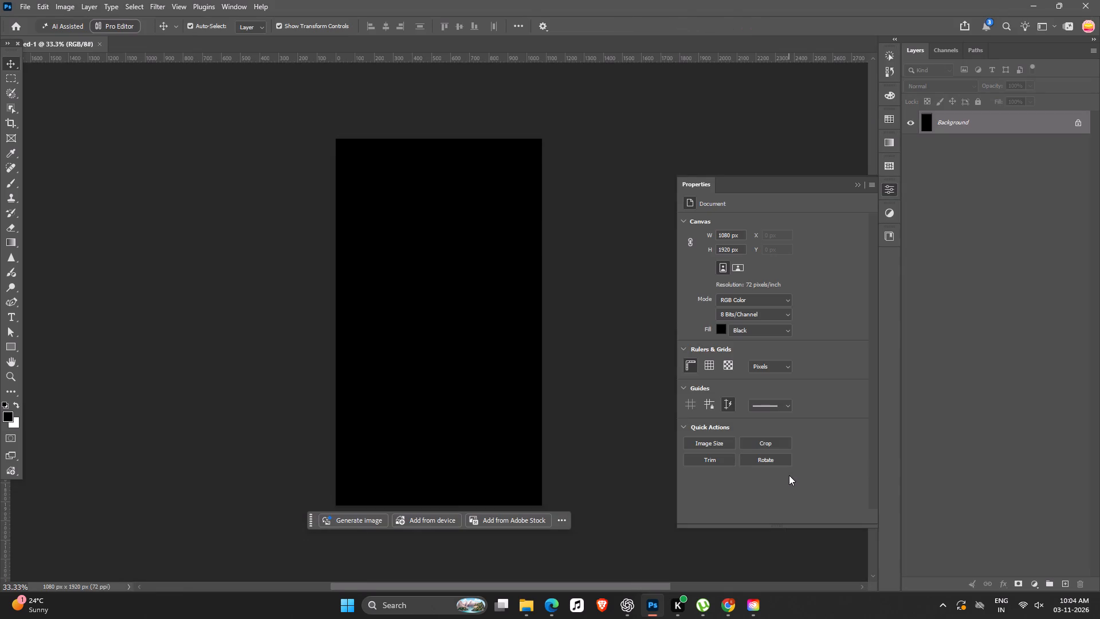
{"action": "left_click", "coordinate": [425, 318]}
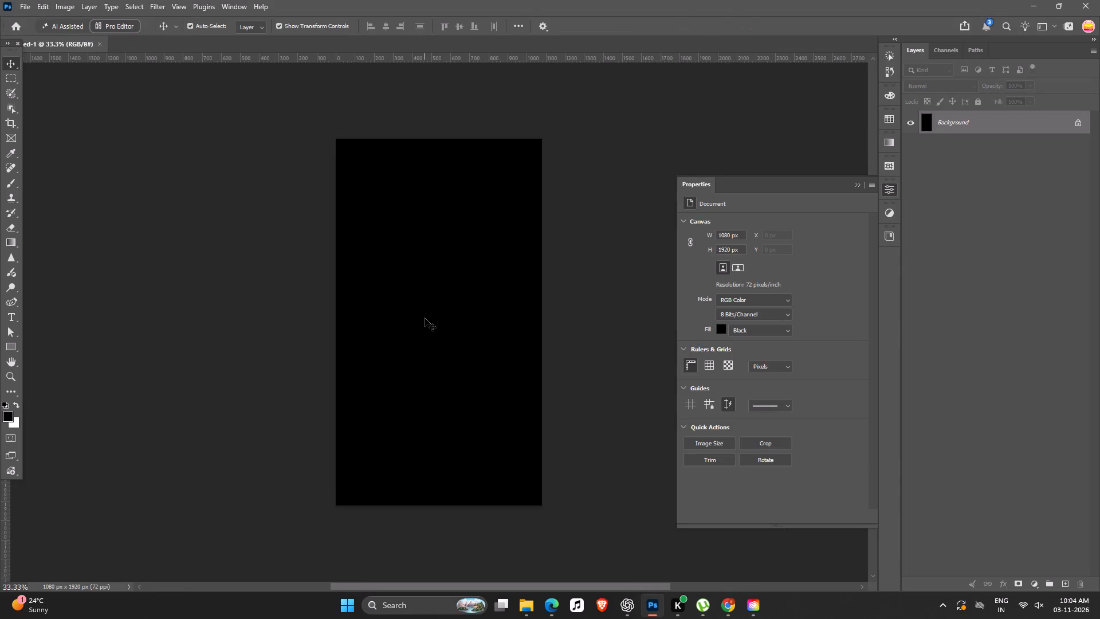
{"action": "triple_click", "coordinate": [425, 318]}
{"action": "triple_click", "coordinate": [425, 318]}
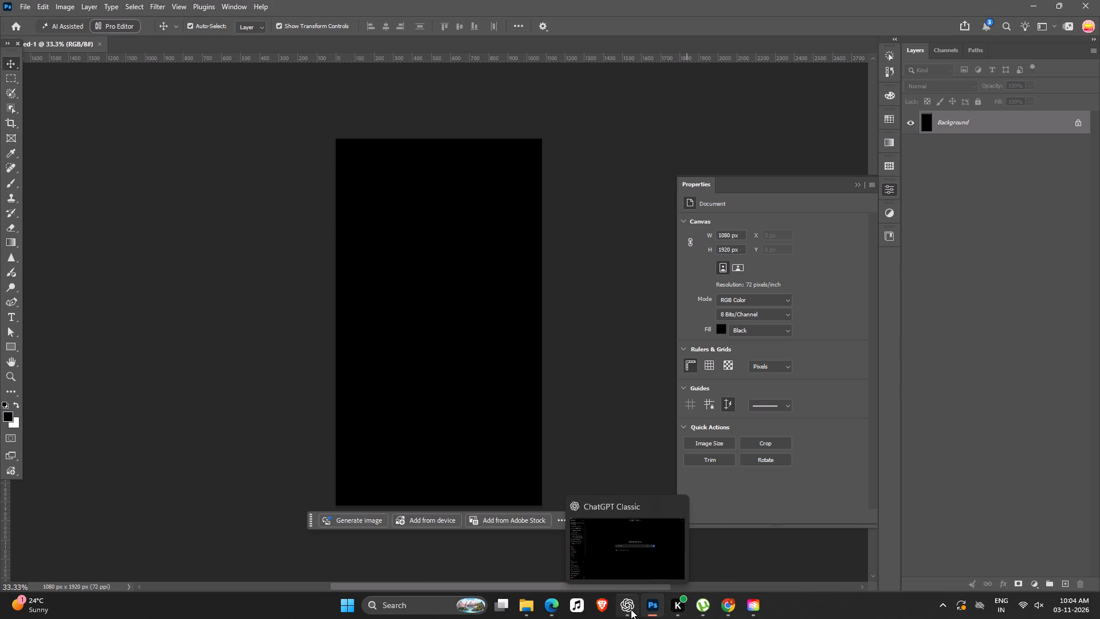
Place the "Illegal Custody" ChatGPT cover image from Downloads into the document and scale it to about 114.83% to fill the canvas.
{"action": "left_click", "coordinate": [519, 609]}
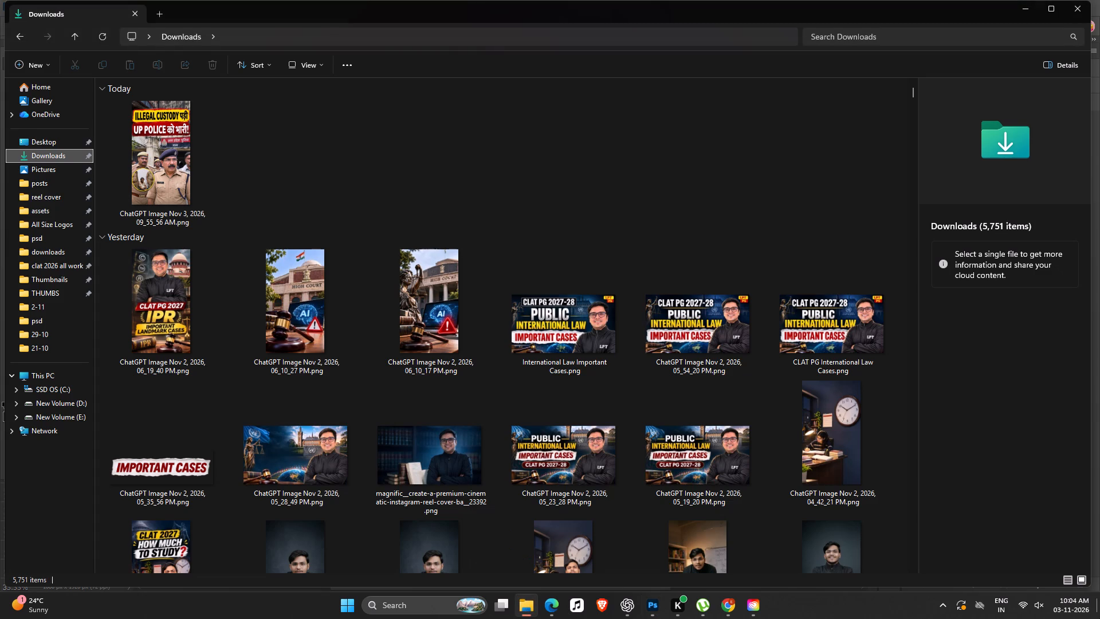
{"action": "left_click_drag", "start_coordinate": [162, 146], "coordinate": [513, 483]}
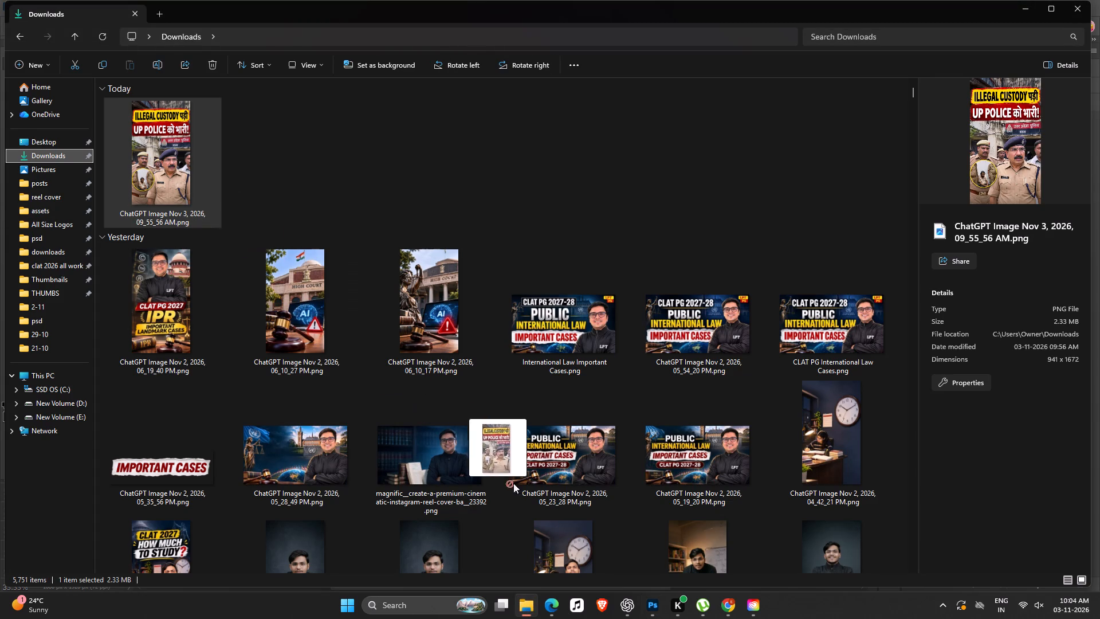
{"action": "left_click_drag", "start_coordinate": [513, 483], "coordinate": [518, 395]}
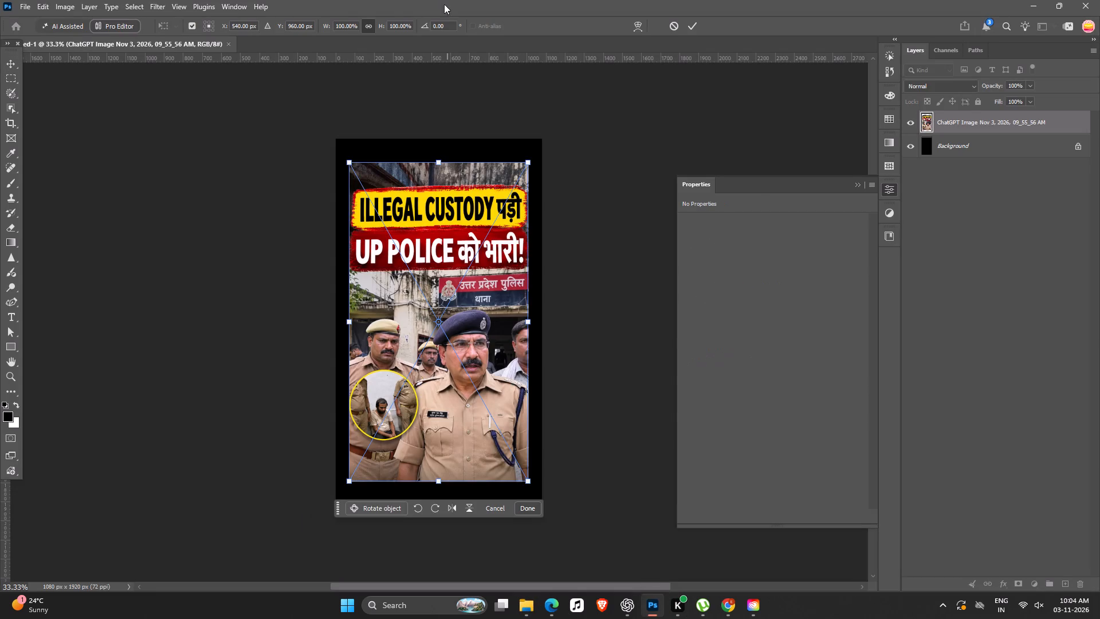
{"action": "left_click_drag", "start_coordinate": [535, 158], "coordinate": [608, 131], "text": "alt"}
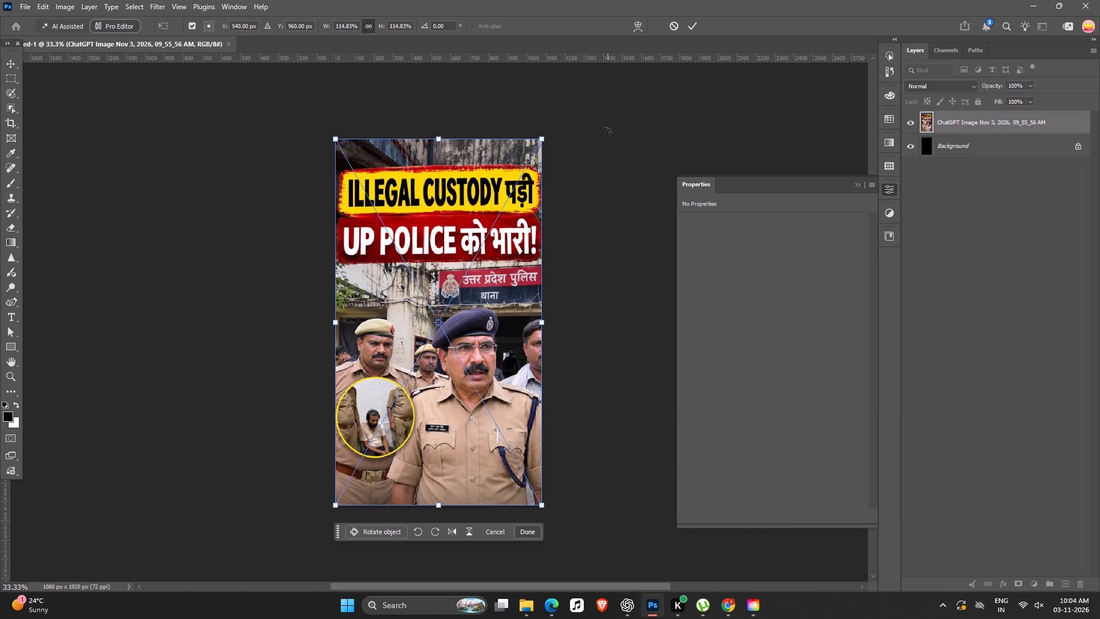
{"action": "key", "text": "Return"}
{"action": "left_click_drag", "start_coordinate": [664, 182], "coordinate": [639, 189]}
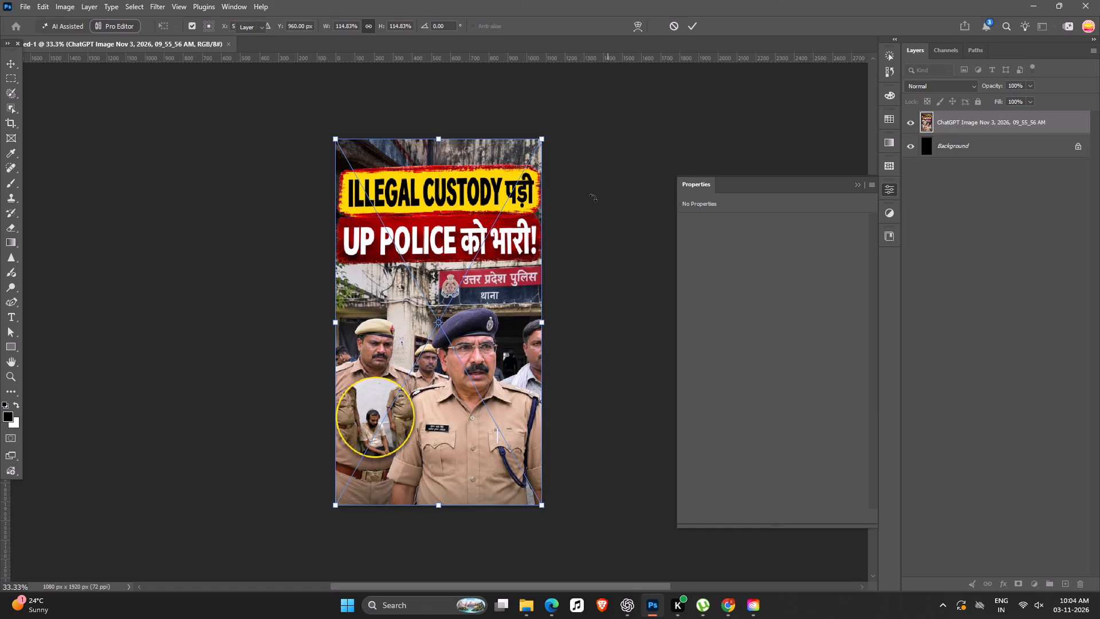
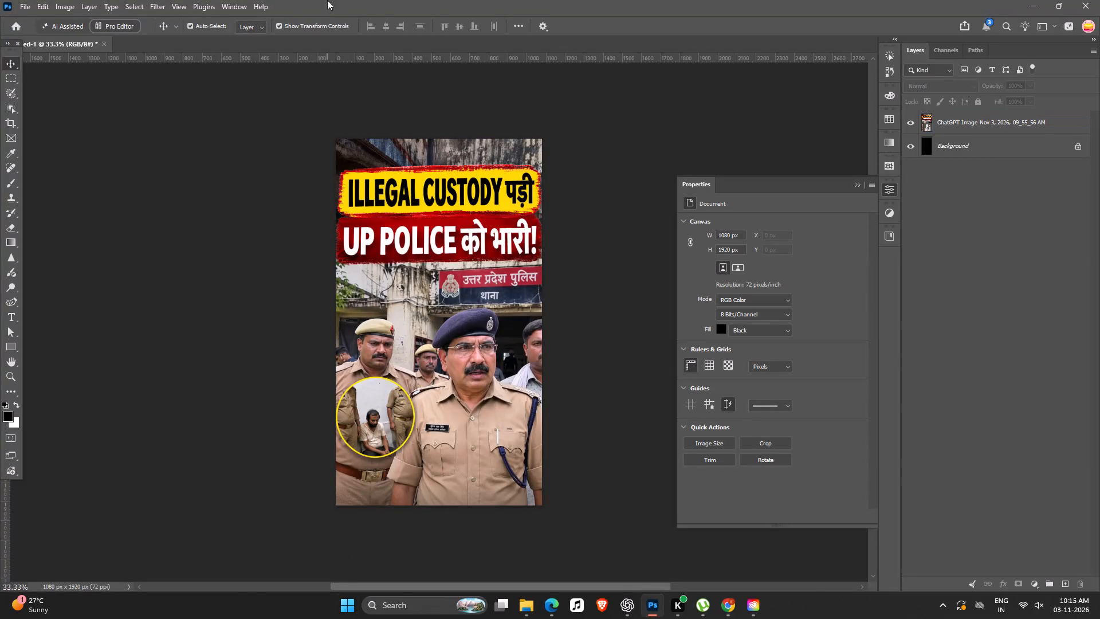
Open the cover image's smart object contents and extend its canvas on all sides to about 1148 × 2130 px with Generative Expand.
{"action": "left_click", "coordinate": [1027, 120]}
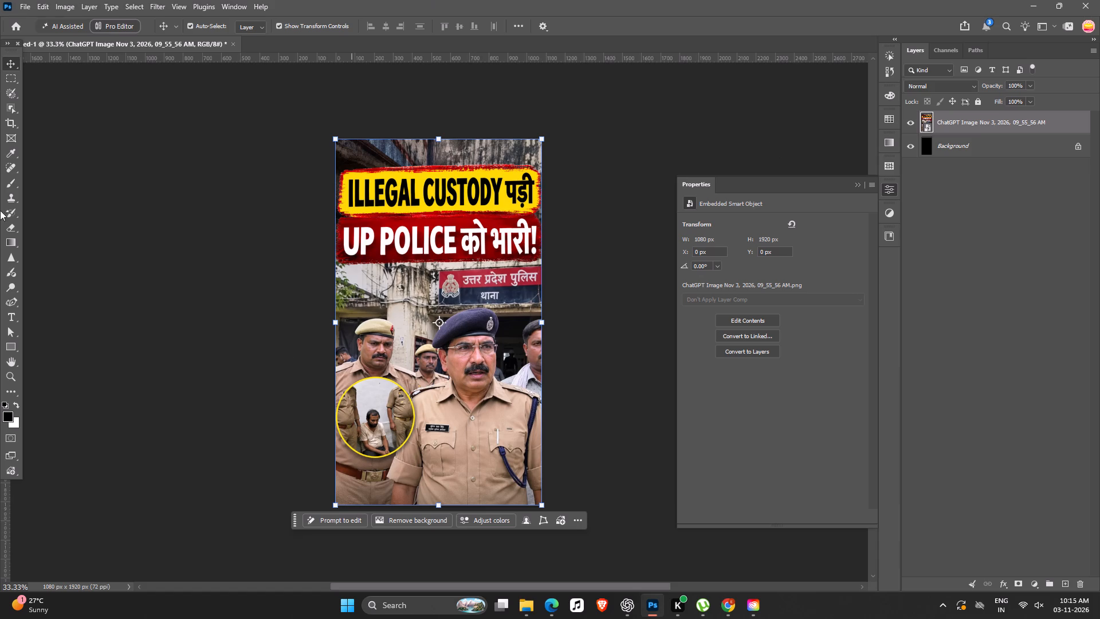
{"action": "double_click", "coordinate": [925, 120]}
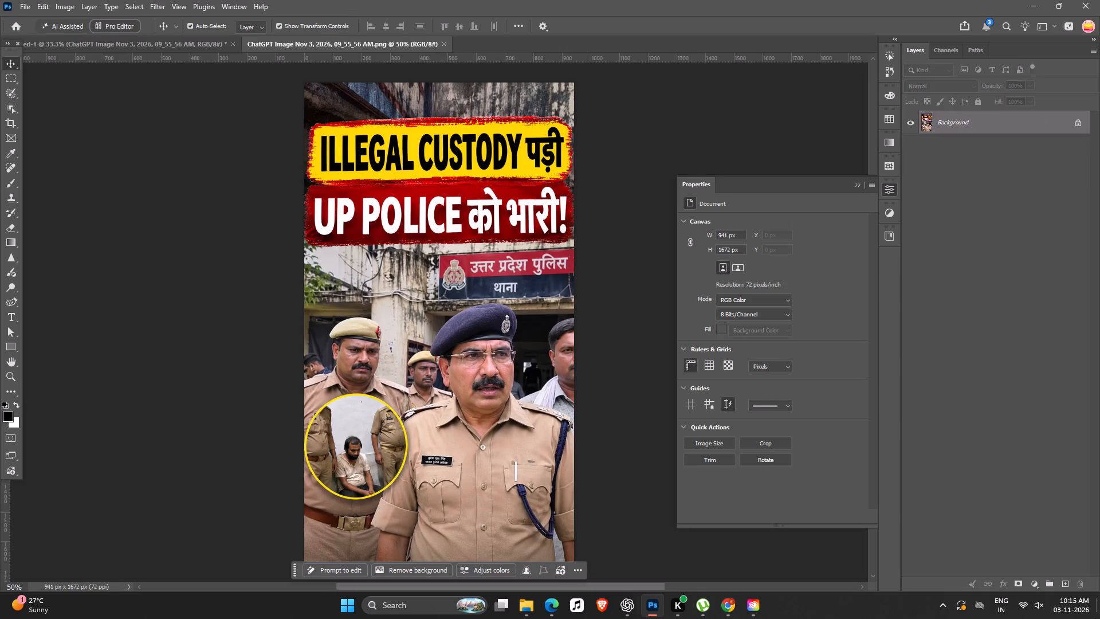
{"action": "scroll", "coordinate": [1094, 273], "scroll_direction": "down", "scroll_amount": 6, "text": "ctrl"}
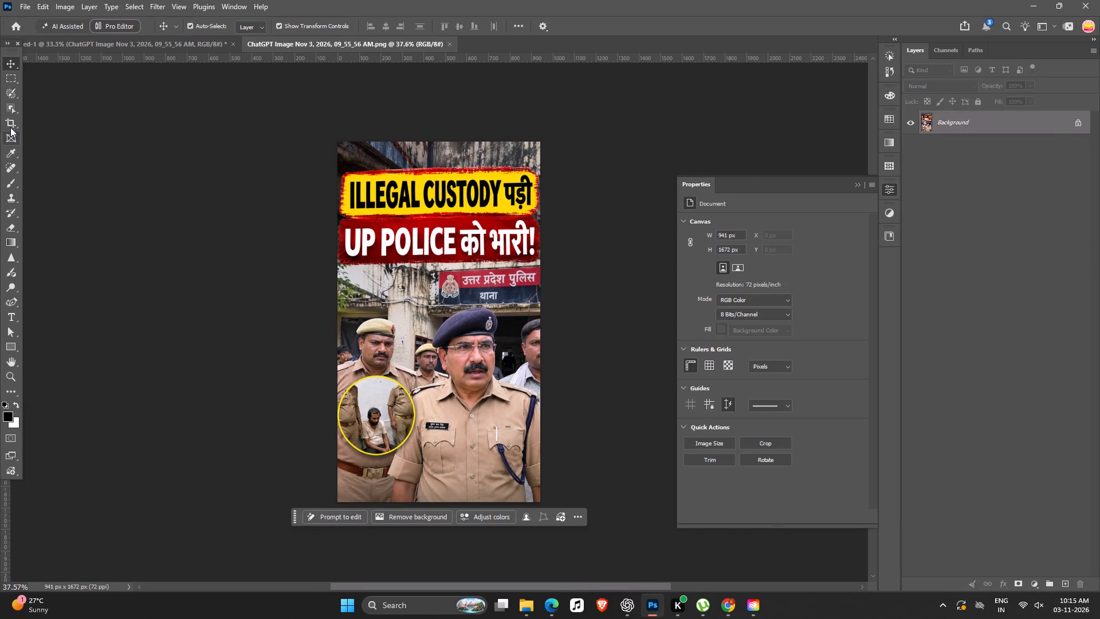
{"action": "left_click", "coordinate": [13, 119]}
{"action": "left_click_drag", "start_coordinate": [542, 310], "coordinate": [551, 310]}
{"action": "left_click_drag", "start_coordinate": [331, 327], "coordinate": [318, 328]}
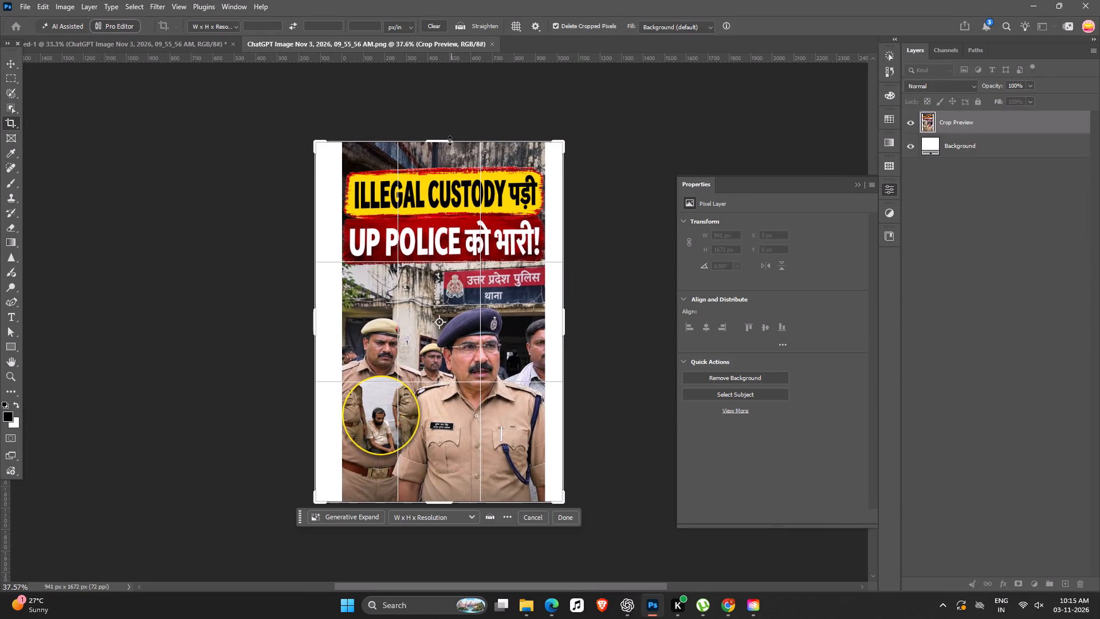
{"action": "left_click_drag", "start_coordinate": [450, 140], "coordinate": [446, 116]}
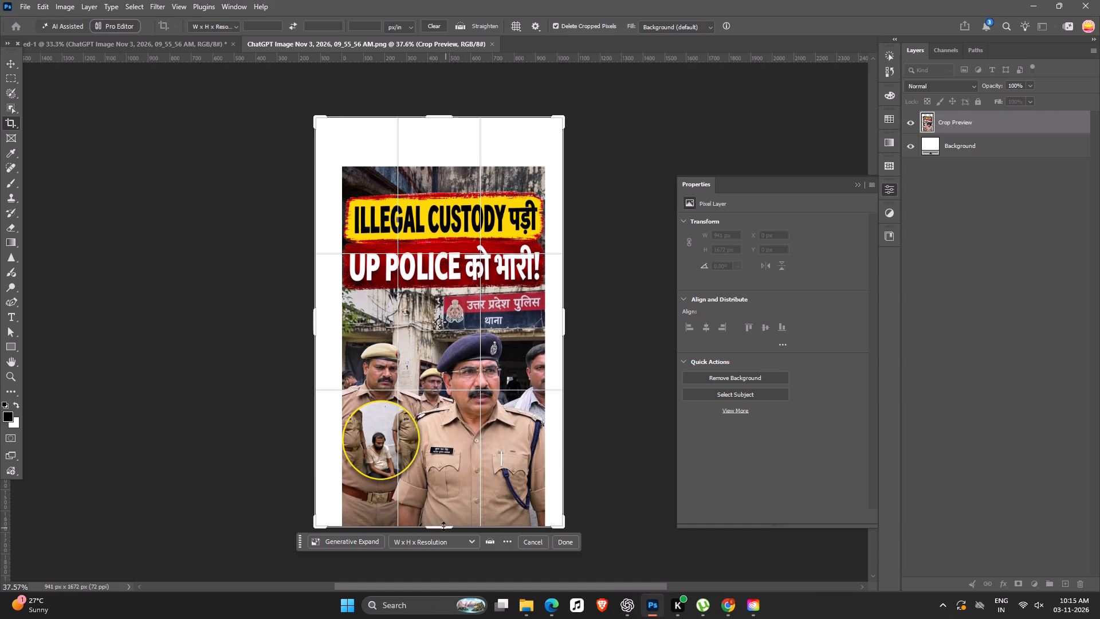
{"action": "left_click_drag", "start_coordinate": [442, 526], "coordinate": [442, 550]}
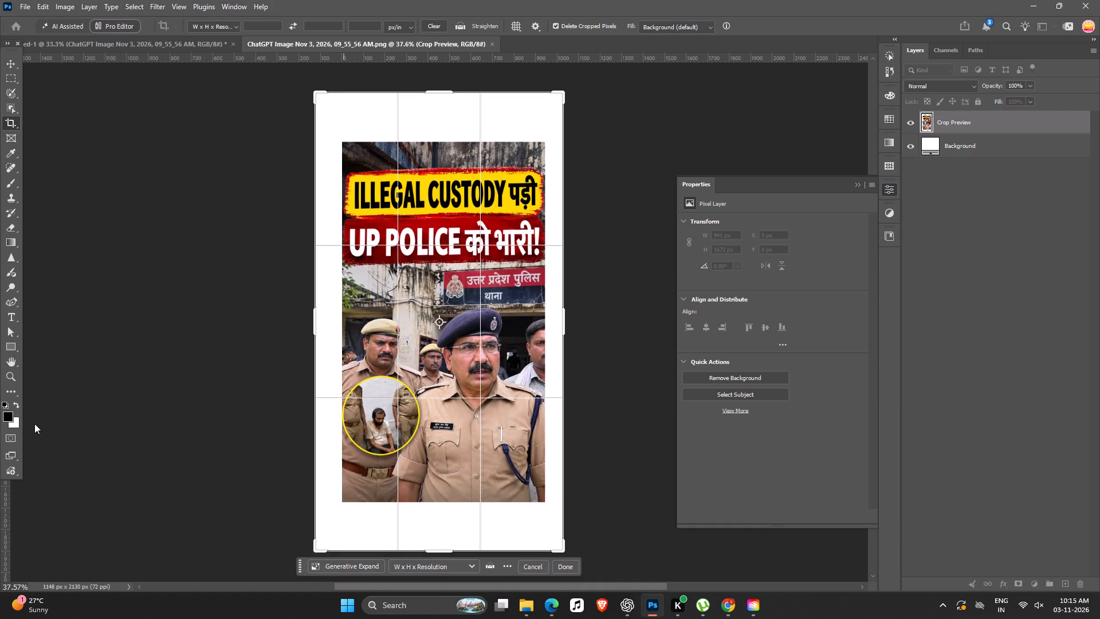
{"action": "left_click", "coordinate": [658, 26]}
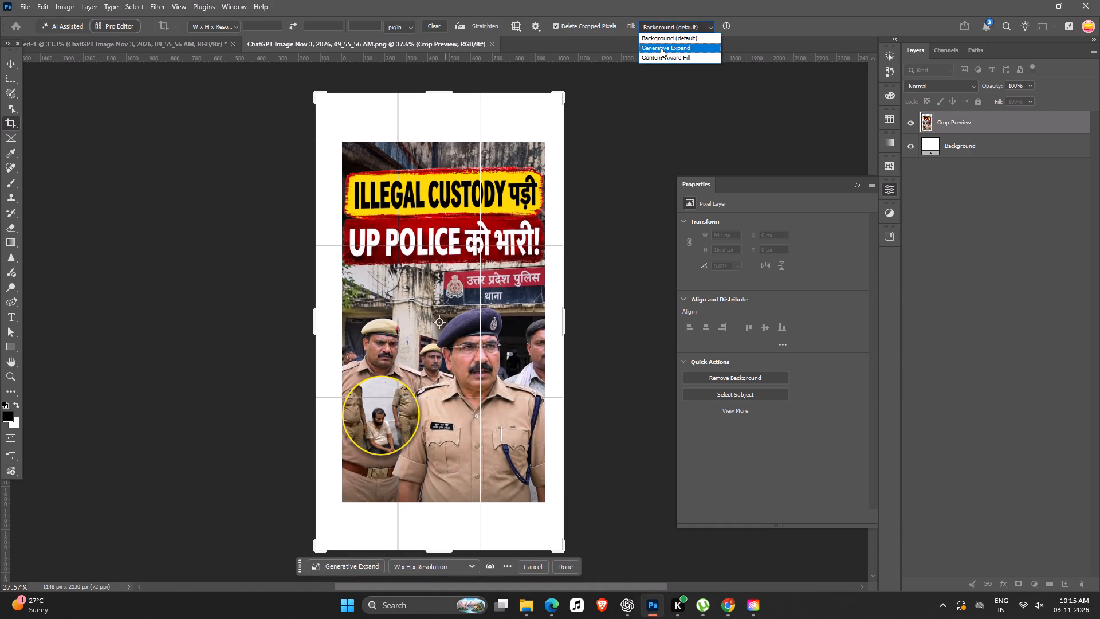
{"action": "left_click", "coordinate": [661, 48]}
{"action": "key", "text": "Return"}
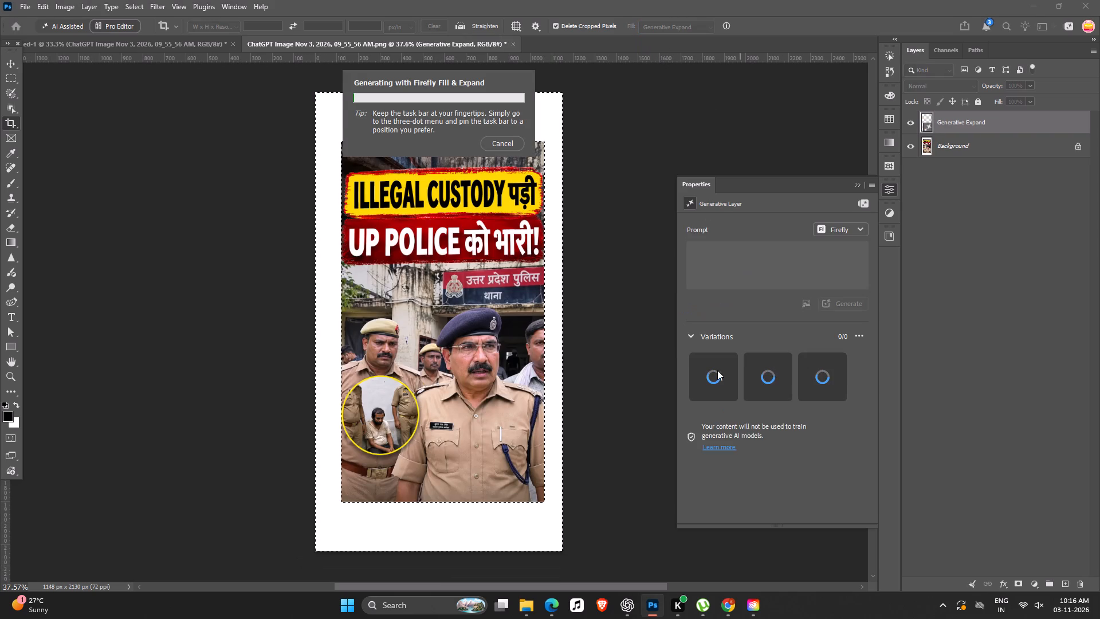
Switch to Chrome and replace the Google query in the HC'S WARNING tab with "ILLEGAL CUSTODY पड़ी UP POLICE को भारी!".
{"action": "left_click", "coordinate": [723, 602]}
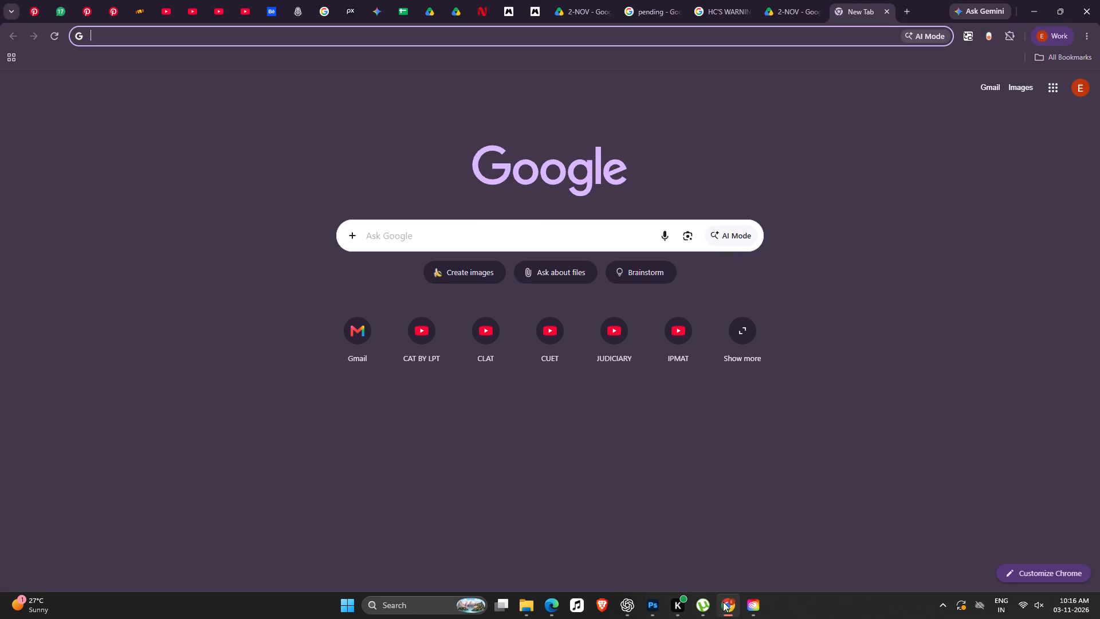
{"action": "left_click", "coordinate": [709, 0]}
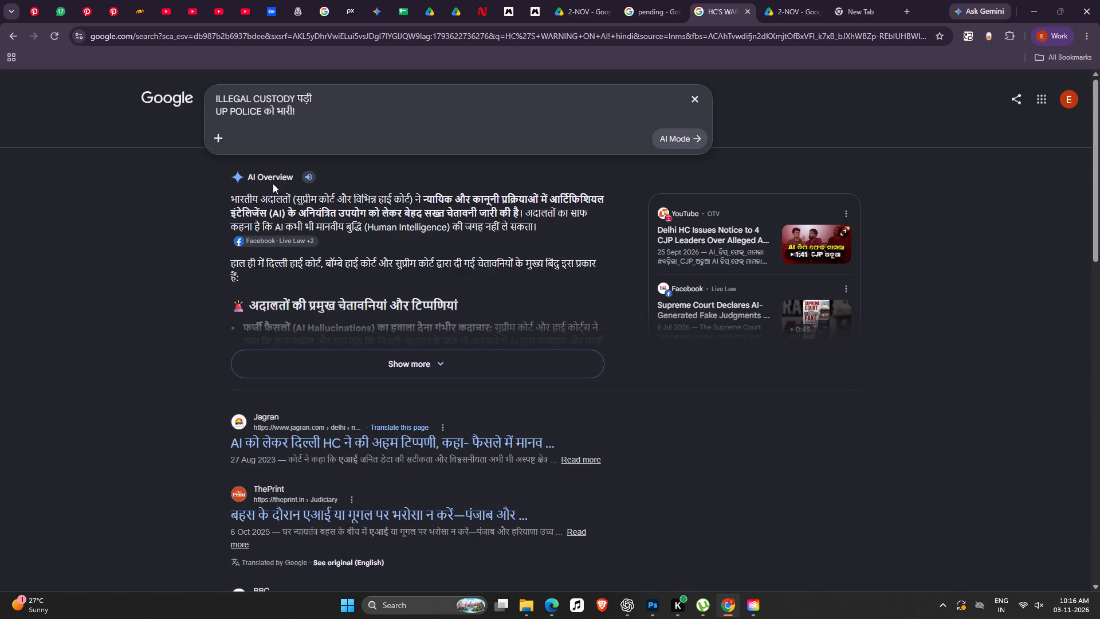
{"action": "key", "text": "space"}
{"action": "type", "text": "hg"}
{"action": "key", "text": "BackSpace"}
{"action": "key", "text": "BackSpace"}
{"action": "key", "text": "space"}
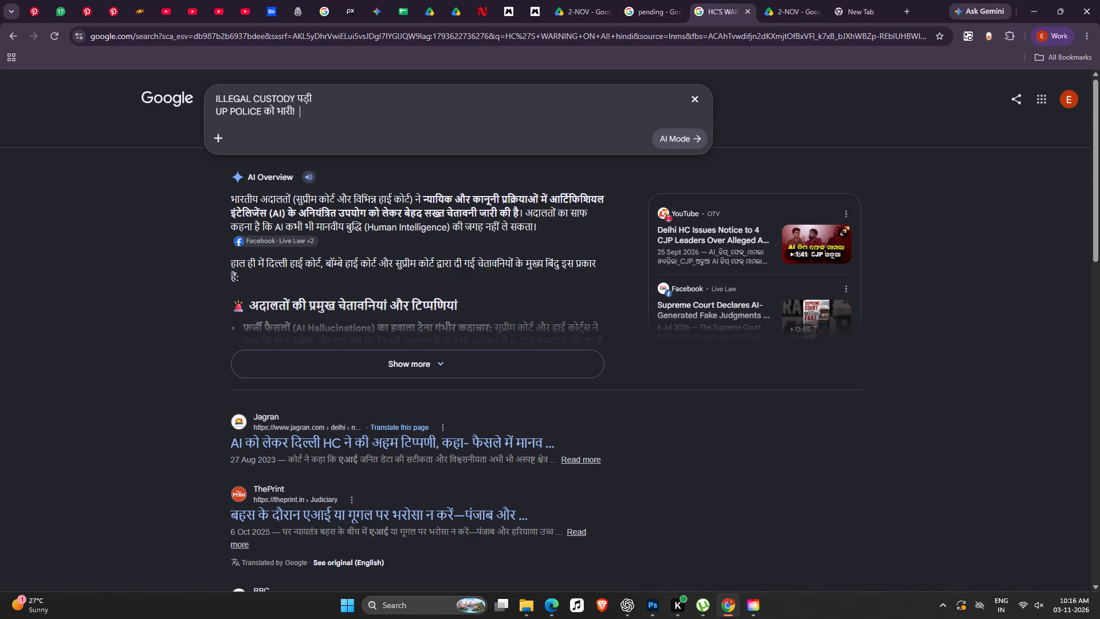
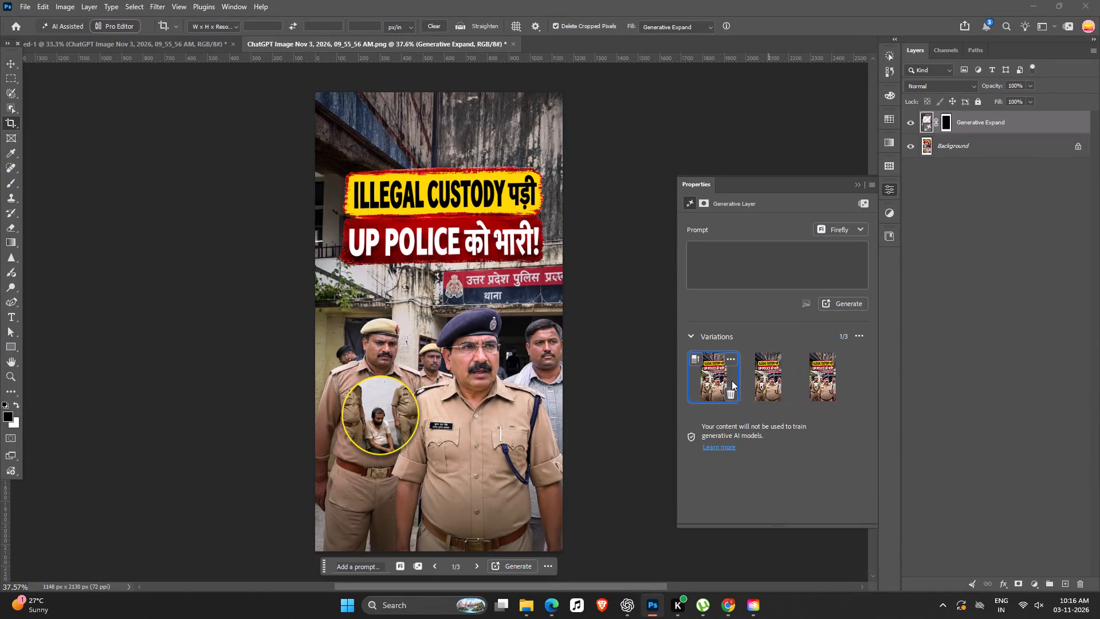
Choose the second of the three Generative Expand variations for the extended cover image.
{"action": "left_click", "coordinate": [772, 384]}
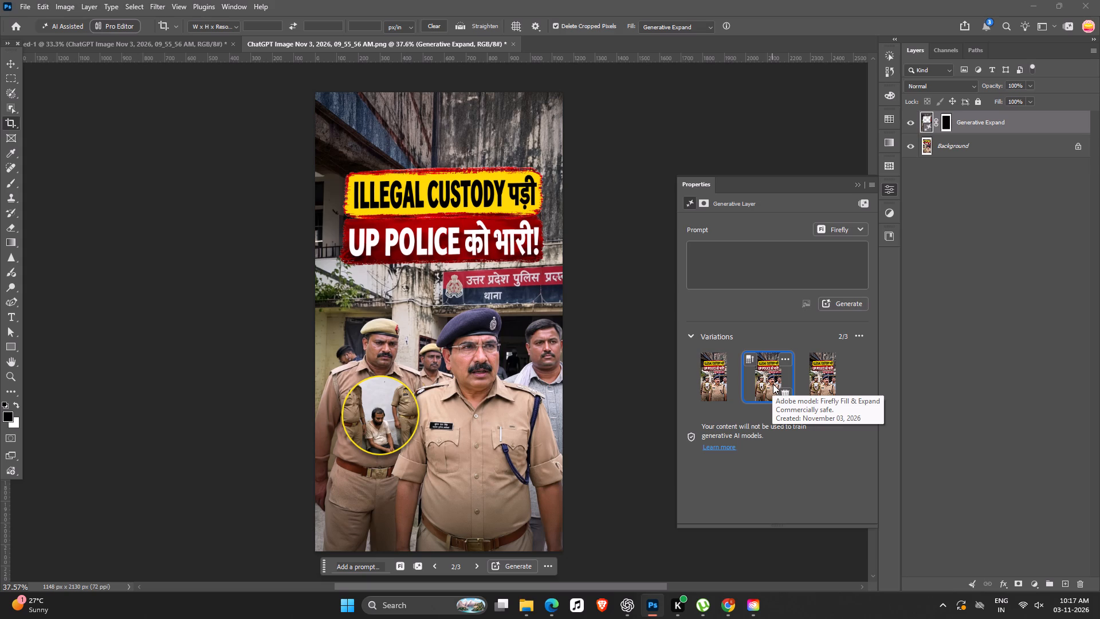
Unlock the Background layer and combine it with the Generative Expand layer into one smart object.
{"action": "left_click", "coordinate": [1079, 143]}
{"action": "left_click", "coordinate": [1046, 117], "text": "shift"}
{"action": "right_click", "coordinate": [1046, 118], "text": "shift"}
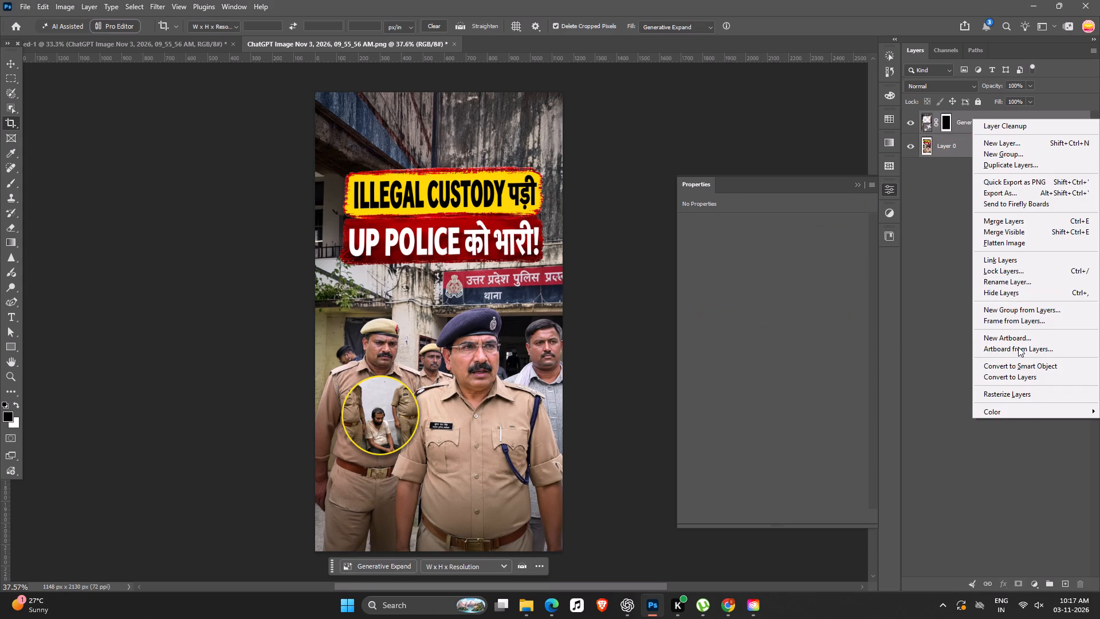
{"action": "left_click", "coordinate": [1026, 363]}
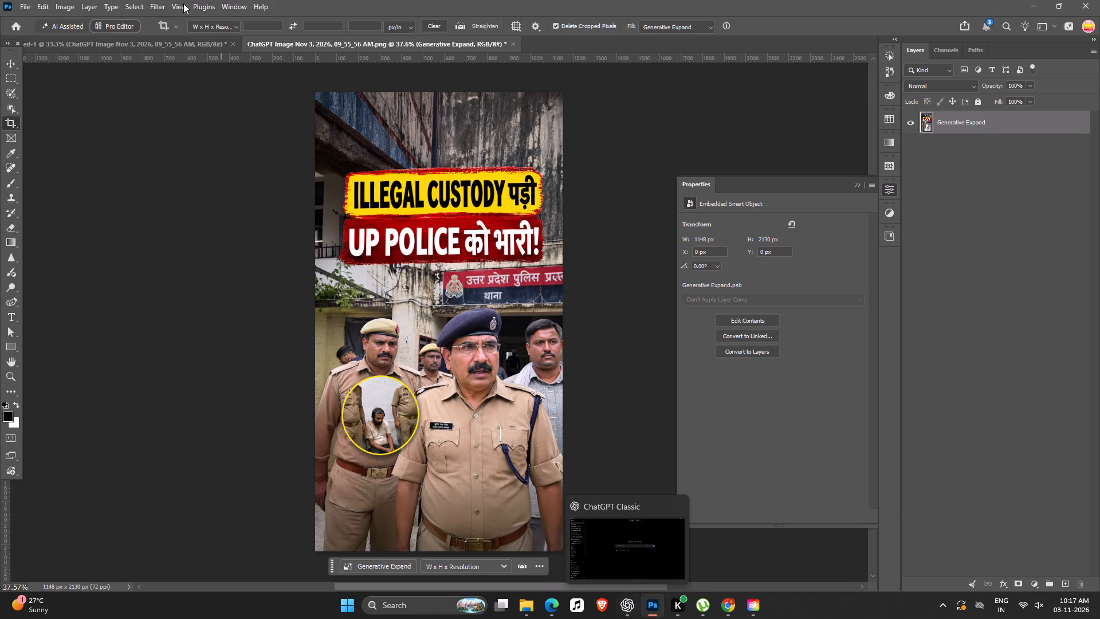
Examine the officers, the chest name badge and the yellow-ringed circular inset of the expanded image up close.
{"action": "key", "text": "space"}
{"action": "key", "text": "space"}
{"action": "key", "text": "space"}
{"action": "key", "text": "space"}
{"action": "key", "text": "space"}
{"action": "key", "text": "space"}
{"action": "key", "text": "space"}
{"action": "key", "text": "space"}
{"action": "key", "text": "space"}
{"action": "key", "text": "space"}
{"action": "key", "text": "space"}
{"action": "key", "text": "space"}
{"action": "key", "text": "space"}
{"action": "key", "text": "space"}
{"action": "key", "text": "space"}
{"action": "key", "text": "space"}
{"action": "key", "text": "space"}
{"action": "left_click_drag", "start_coordinate": [485, 384], "coordinate": [488, 316]}
{"action": "scroll", "coordinate": [439, 372], "scroll_direction": "up", "scroll_amount": 14, "text": "ctrl"}
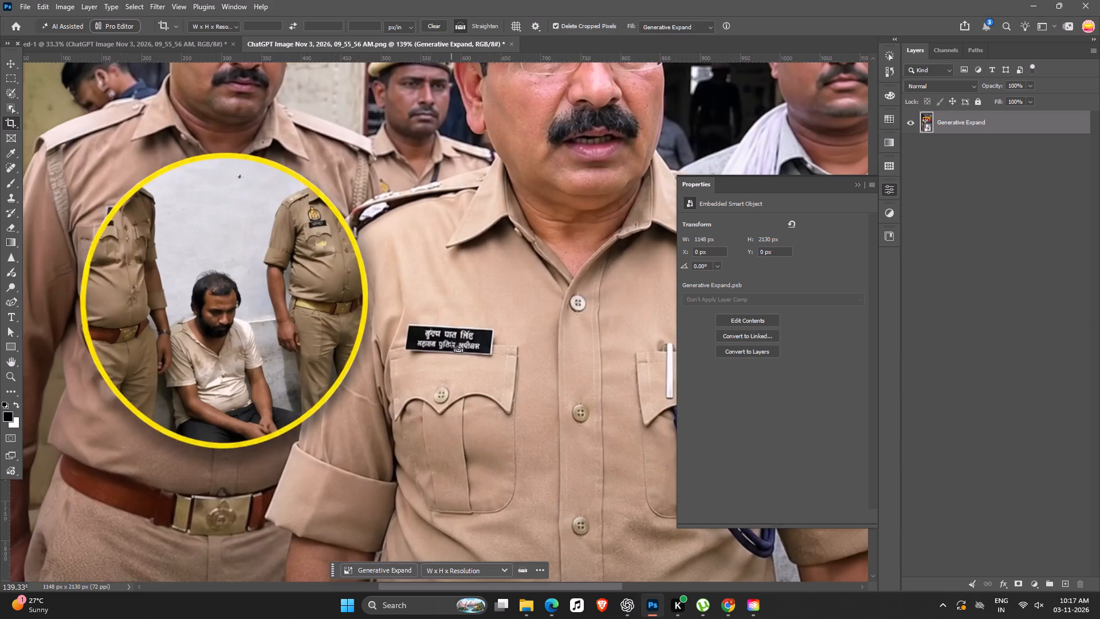
{"action": "scroll", "coordinate": [452, 342], "scroll_direction": "up", "scroll_amount": 7, "text": "ctrl"}
{"action": "scroll", "coordinate": [452, 342], "scroll_direction": "down", "scroll_amount": 14, "text": "ctrl"}
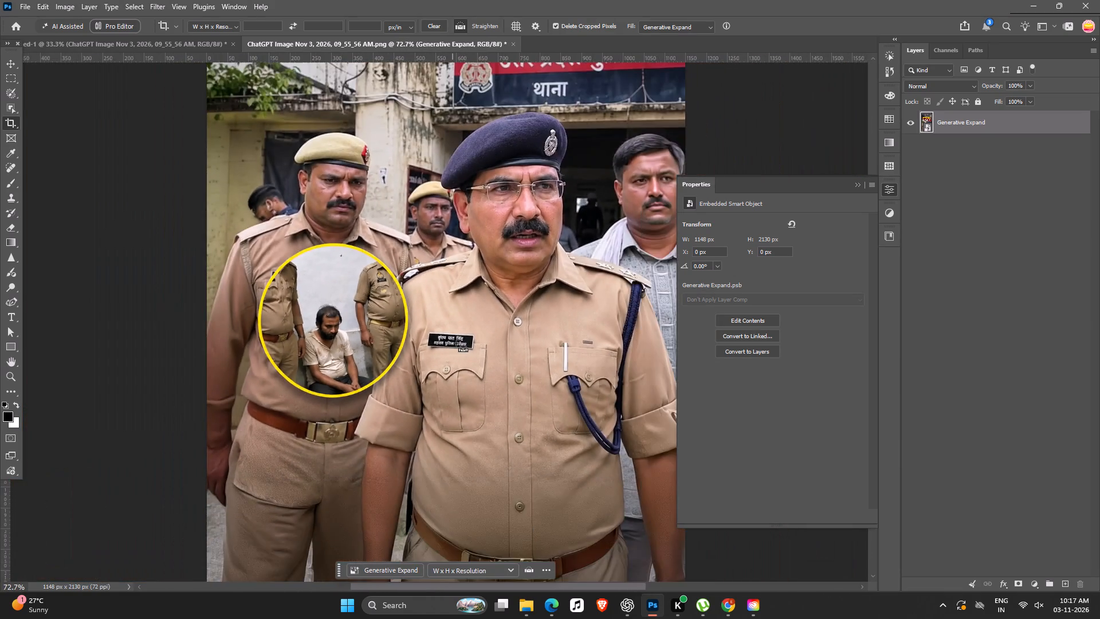
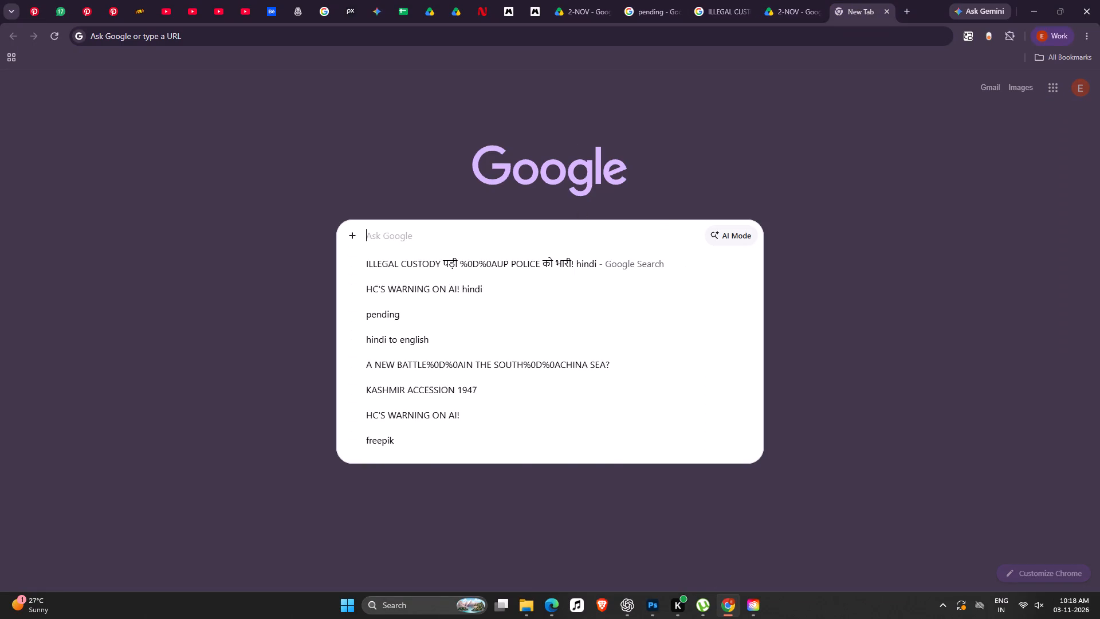
Search Google for "जॉर्ज टाउन थाना" in a separate tab.
{"action": "key", "text": "ctrl+v"}
{"action": "key", "text": "ctrl+Return"}
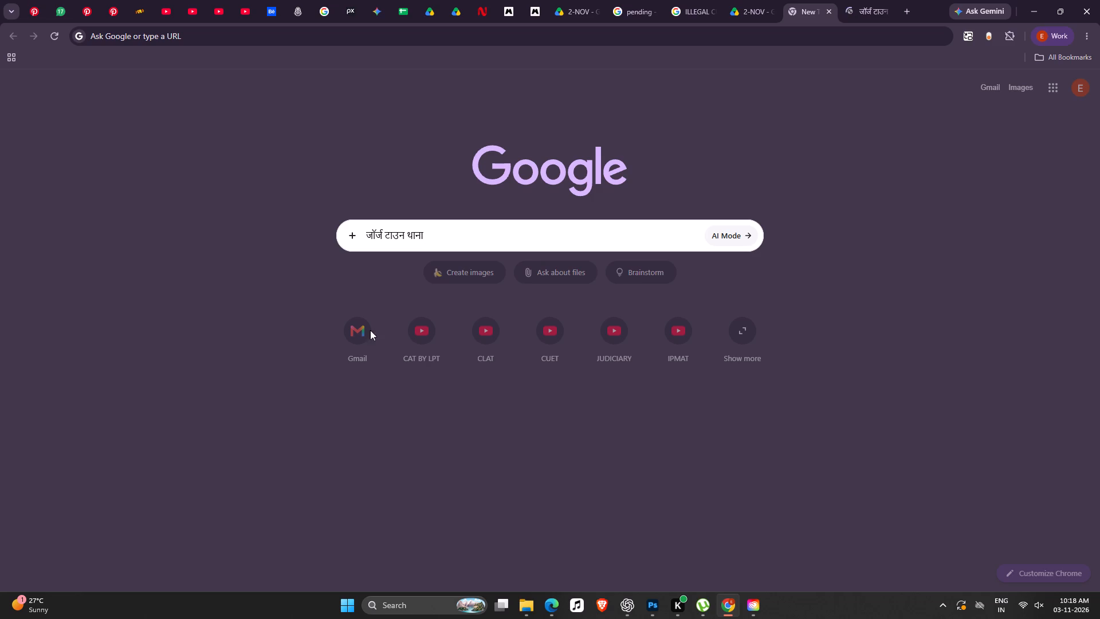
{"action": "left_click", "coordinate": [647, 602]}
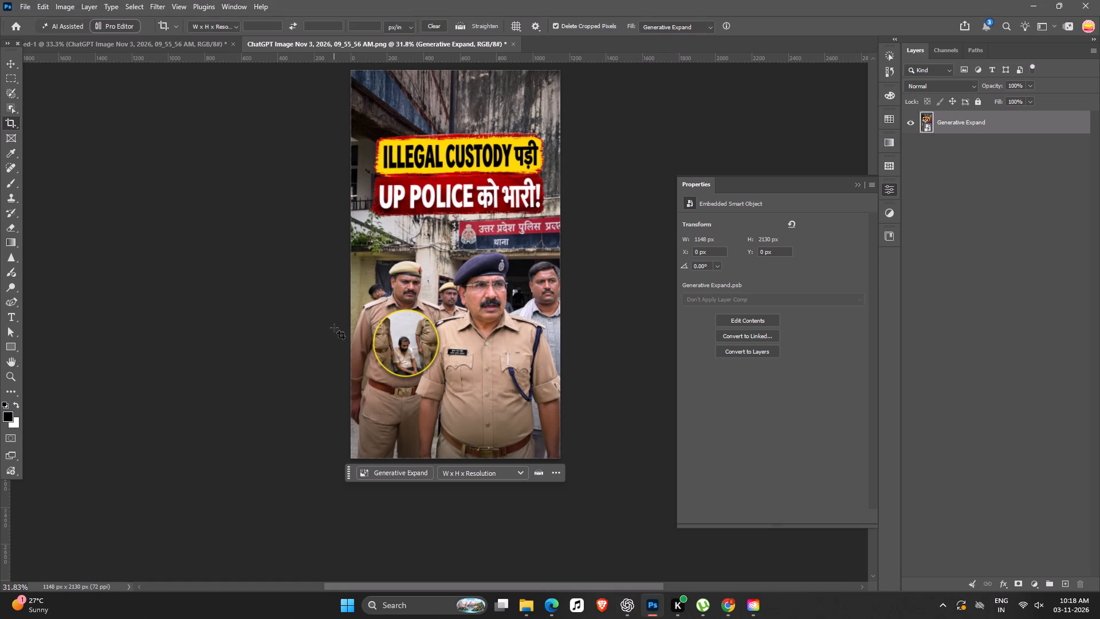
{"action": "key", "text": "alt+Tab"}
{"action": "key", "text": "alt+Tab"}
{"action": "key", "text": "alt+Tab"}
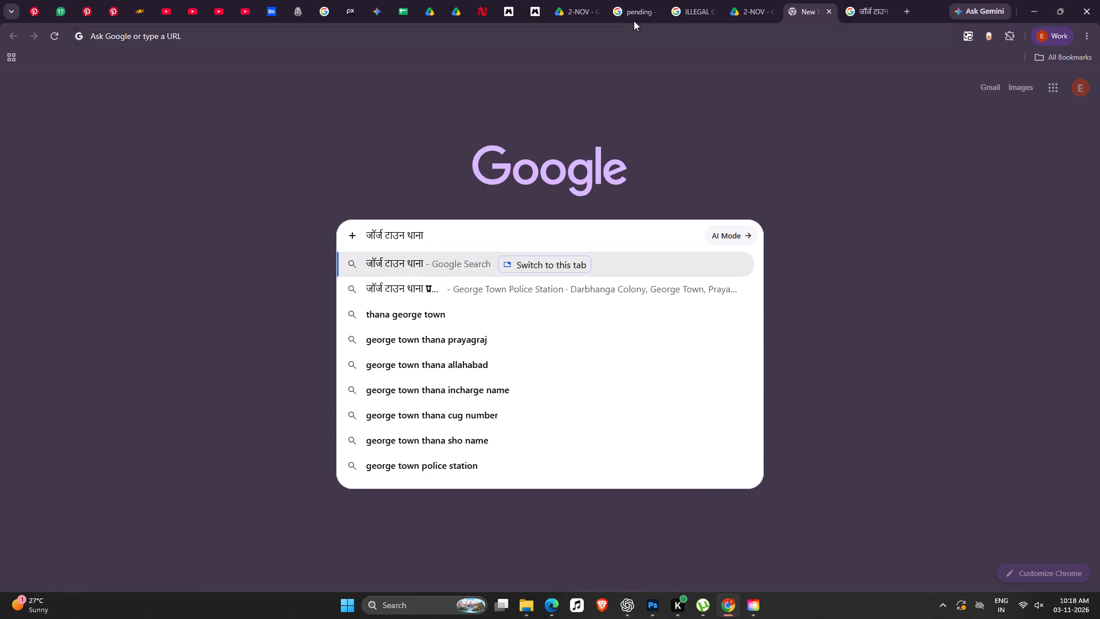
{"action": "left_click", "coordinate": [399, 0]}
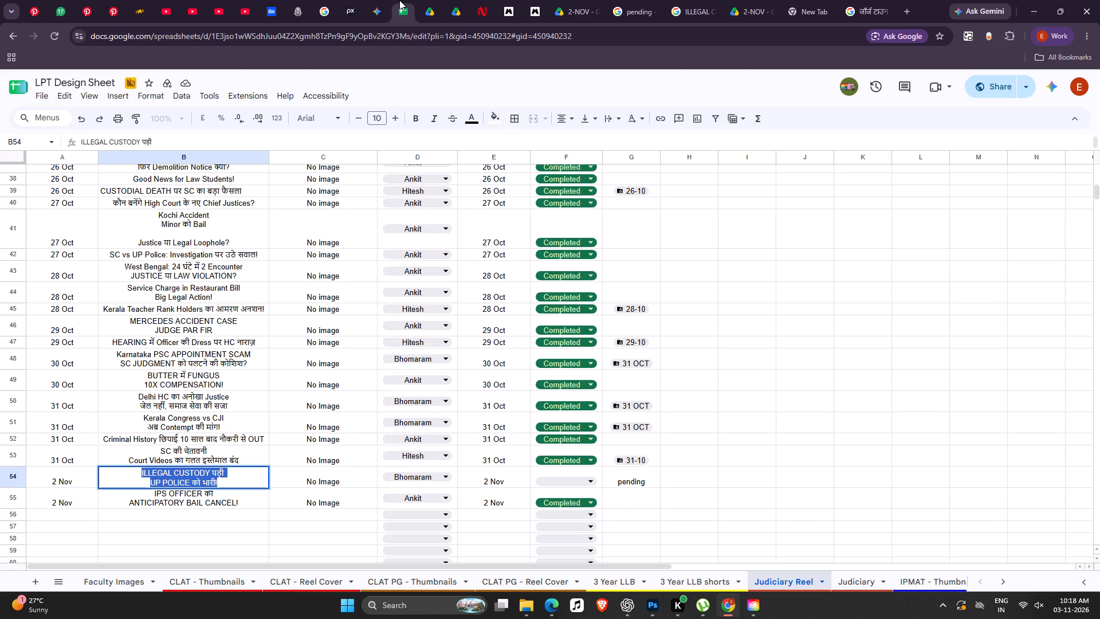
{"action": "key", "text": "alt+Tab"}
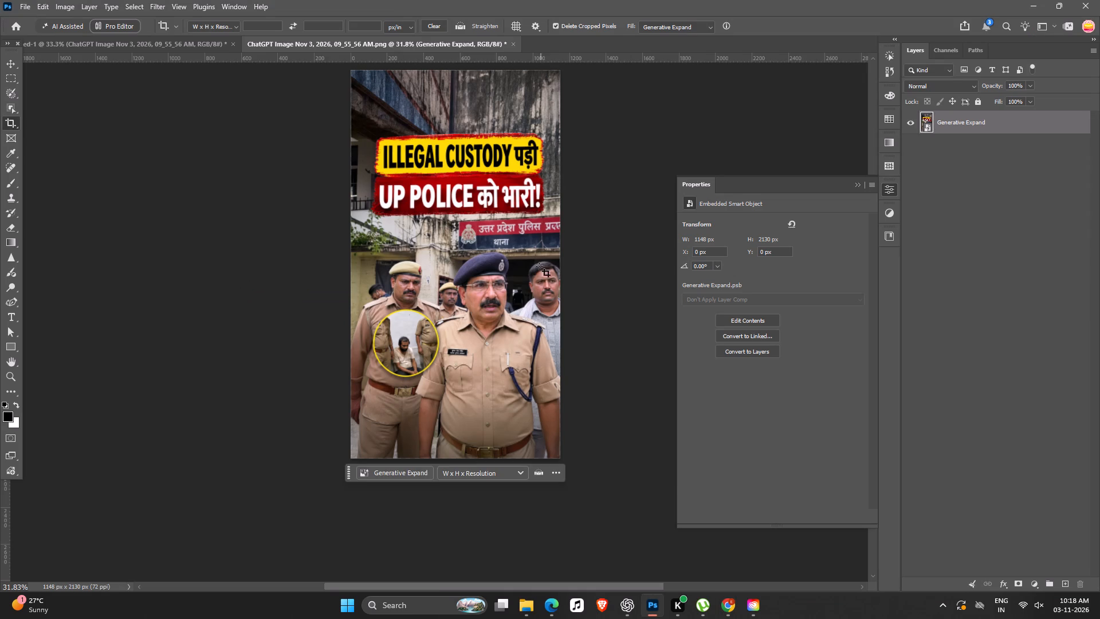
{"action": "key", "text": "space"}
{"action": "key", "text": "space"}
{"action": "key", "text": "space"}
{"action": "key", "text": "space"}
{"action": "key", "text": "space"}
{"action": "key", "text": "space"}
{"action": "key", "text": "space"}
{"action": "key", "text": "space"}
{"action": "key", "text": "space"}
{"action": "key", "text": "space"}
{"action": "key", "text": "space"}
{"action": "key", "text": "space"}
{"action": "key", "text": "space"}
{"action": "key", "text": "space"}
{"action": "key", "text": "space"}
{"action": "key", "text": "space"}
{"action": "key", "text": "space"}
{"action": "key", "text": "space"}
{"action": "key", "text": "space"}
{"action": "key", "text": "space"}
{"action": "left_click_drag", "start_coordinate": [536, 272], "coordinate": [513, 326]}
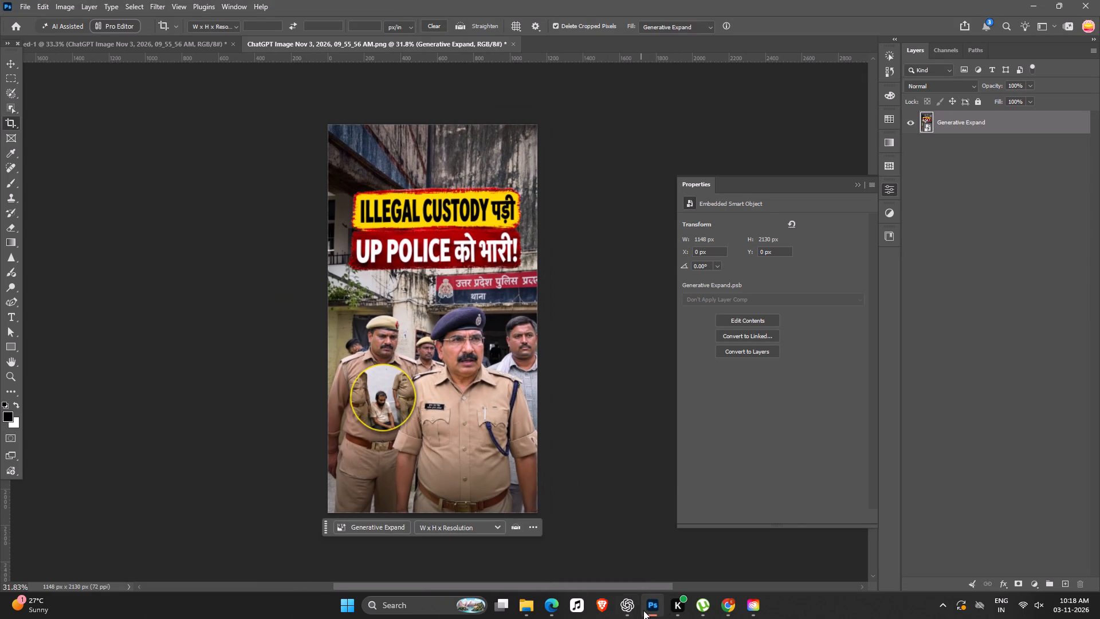
Switch to Chrome and check the video and news results of the Google search for "ILLEGAL CUSTODY पड़ी UP POLICE को भारी! hindi".
{"action": "left_click", "coordinate": [729, 609]}
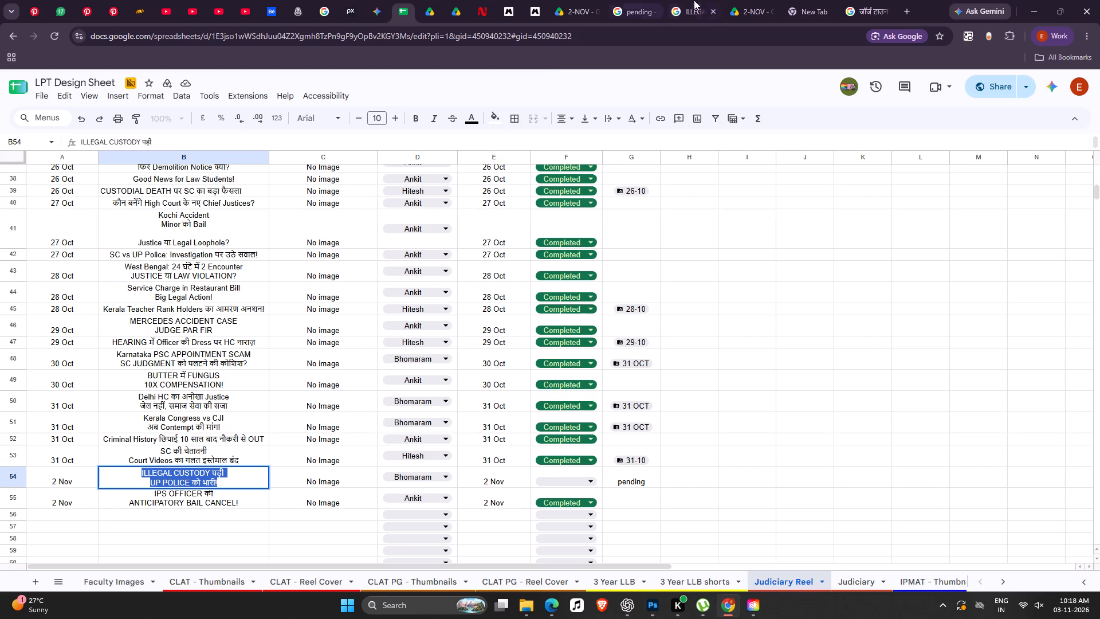
{"action": "left_click", "coordinate": [671, 0]}
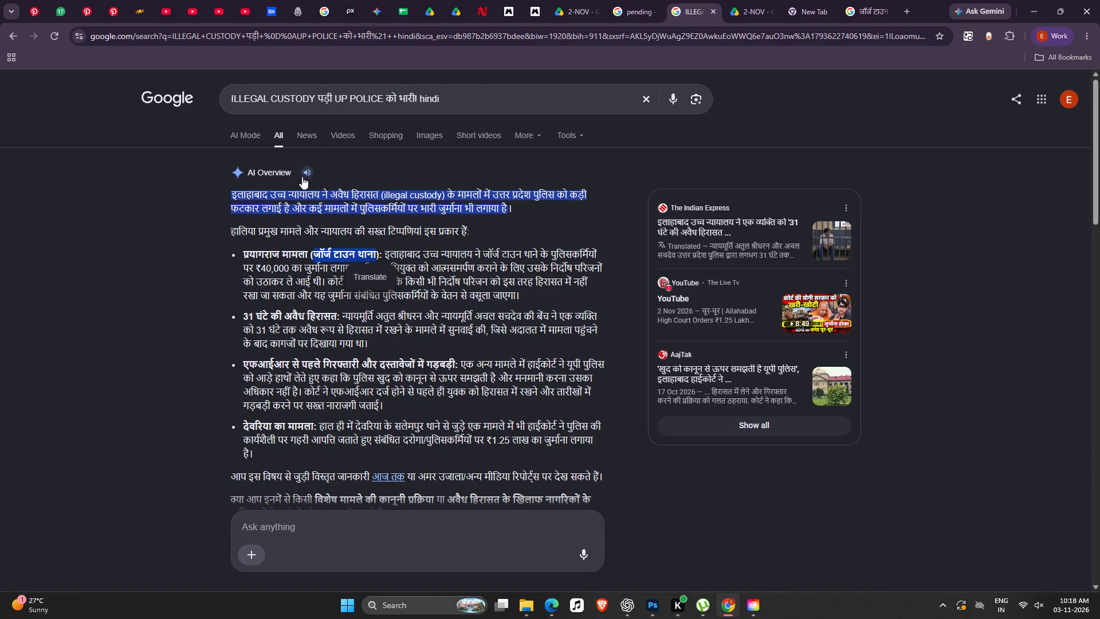
{"action": "left_click", "coordinate": [346, 125]}
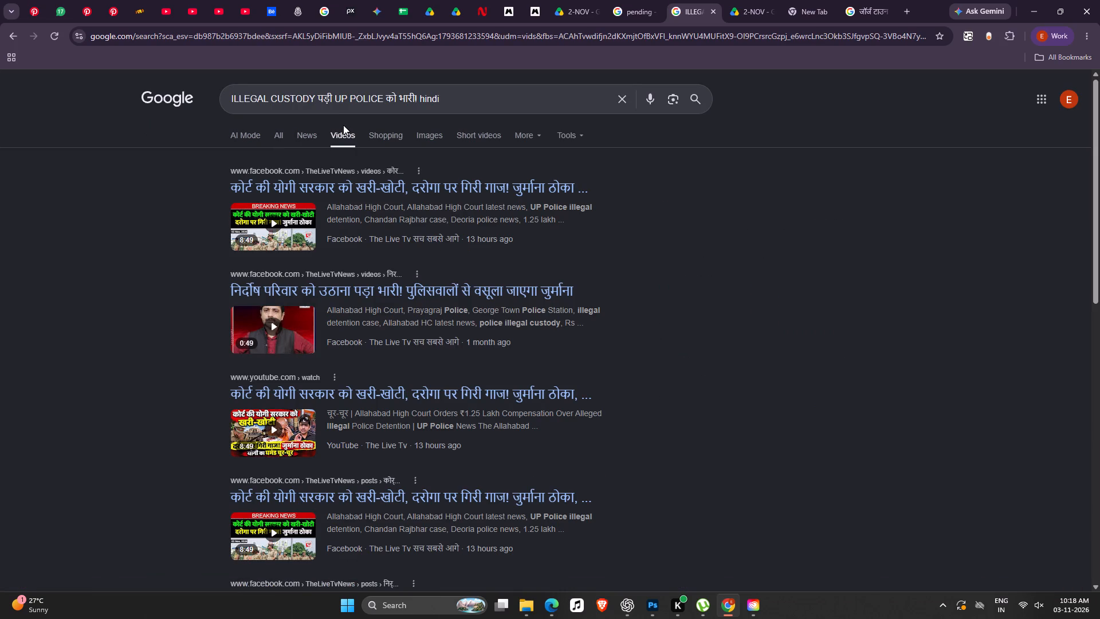
{"action": "left_click", "coordinate": [302, 131]}
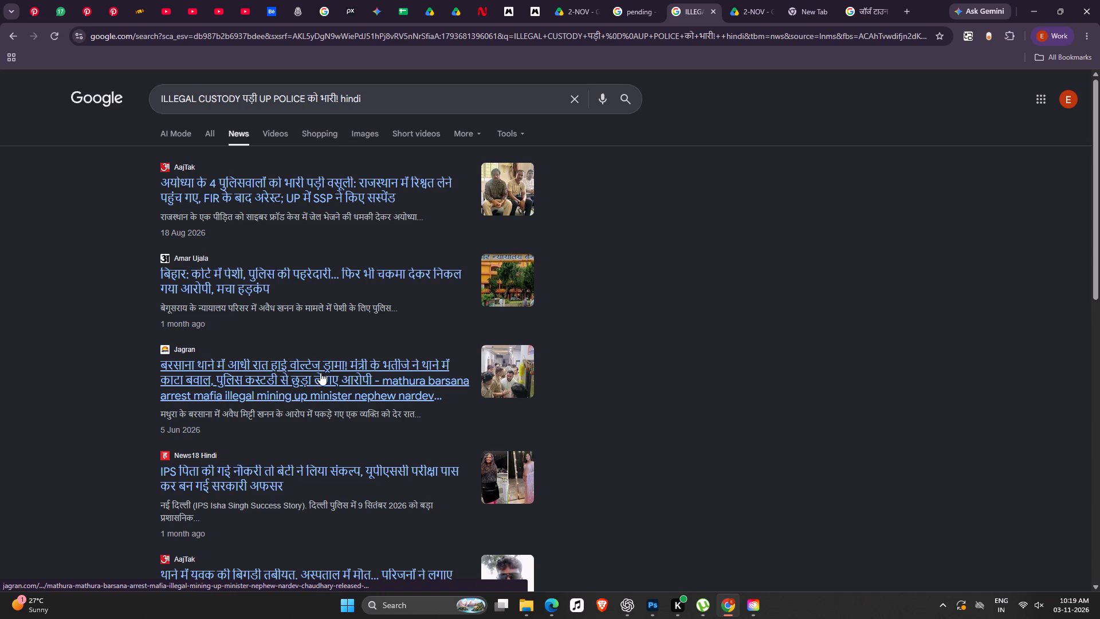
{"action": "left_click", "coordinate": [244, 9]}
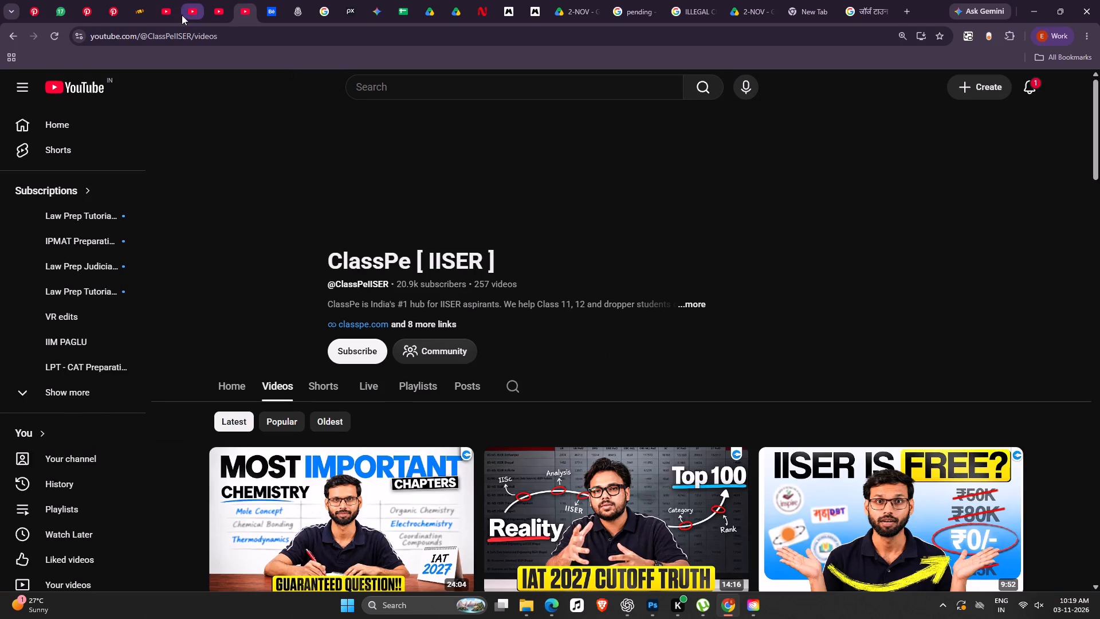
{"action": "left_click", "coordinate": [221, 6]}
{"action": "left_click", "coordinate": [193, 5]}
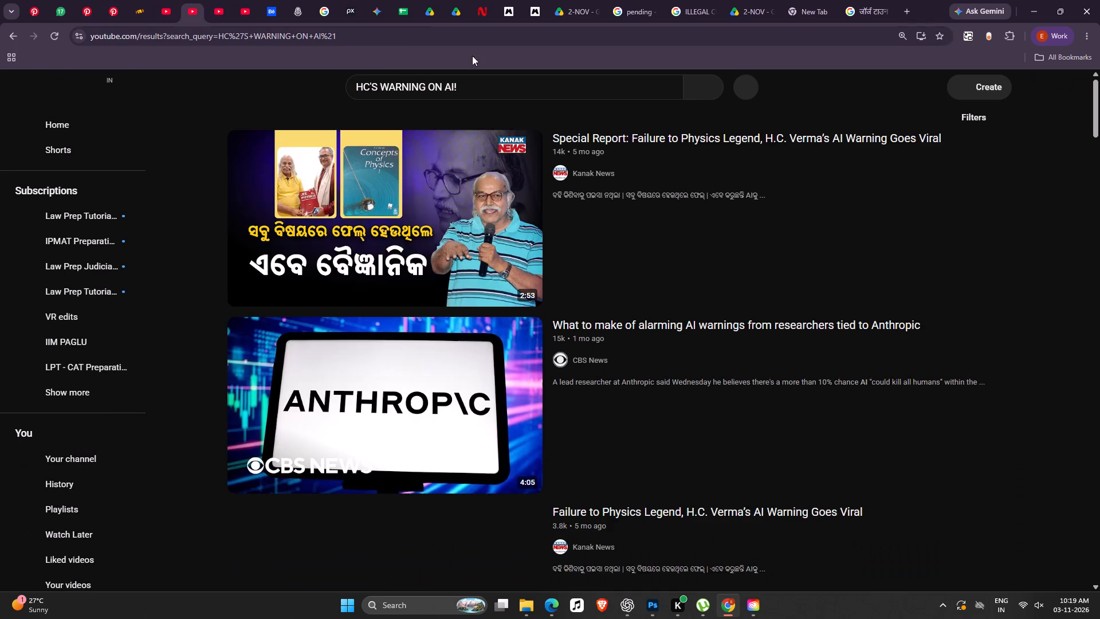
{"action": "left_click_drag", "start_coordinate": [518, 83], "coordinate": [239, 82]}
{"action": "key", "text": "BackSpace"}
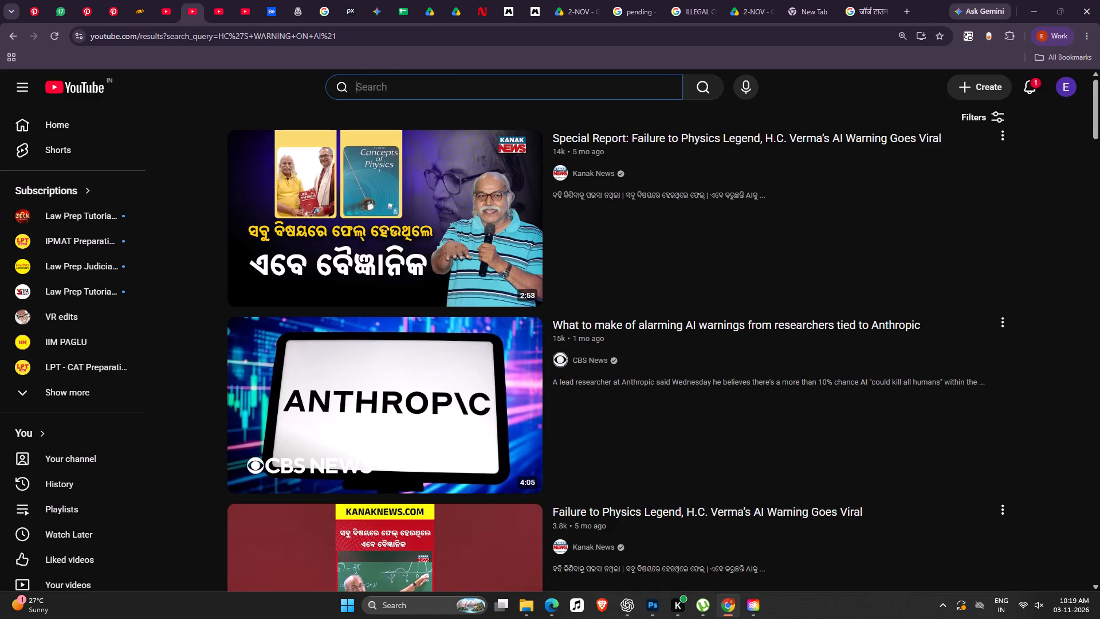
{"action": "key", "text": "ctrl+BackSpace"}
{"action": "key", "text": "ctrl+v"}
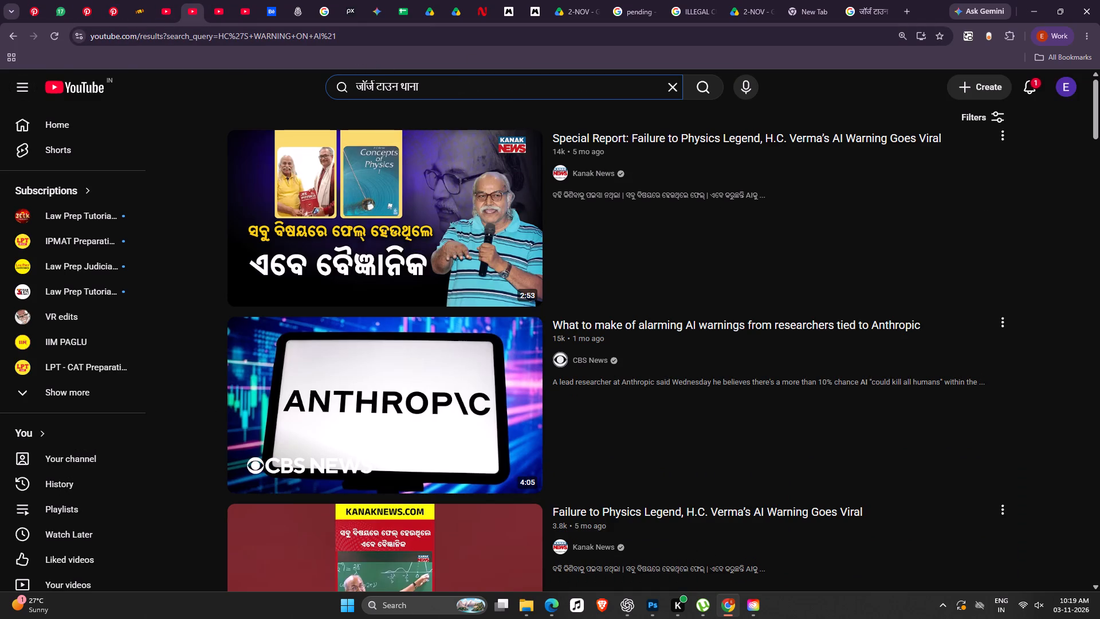
Copy the "ILLEGAL CUSTODY पड़ी UP POLICE को भारी!" headline from cell B54 of the design sheet and search YouTube for it.
{"action": "left_click", "coordinate": [395, 2]}
{"action": "key", "text": "ctrl+c"}
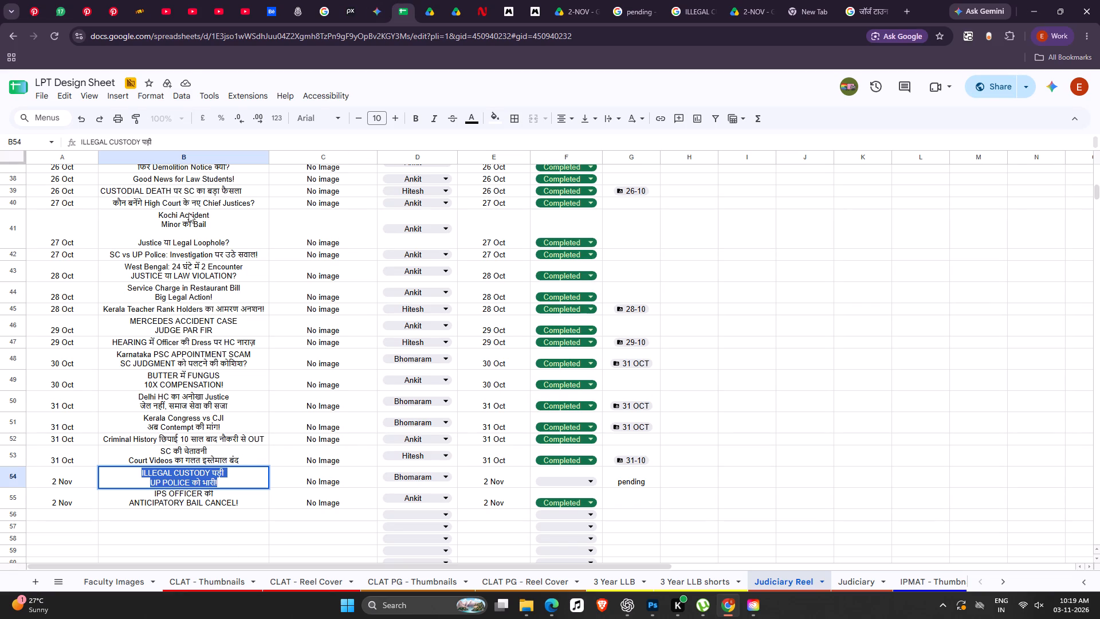
{"action": "key", "text": "ctrl+c"}
{"action": "left_click", "coordinate": [326, 6]}
{"action": "left_click", "coordinate": [225, 7]}
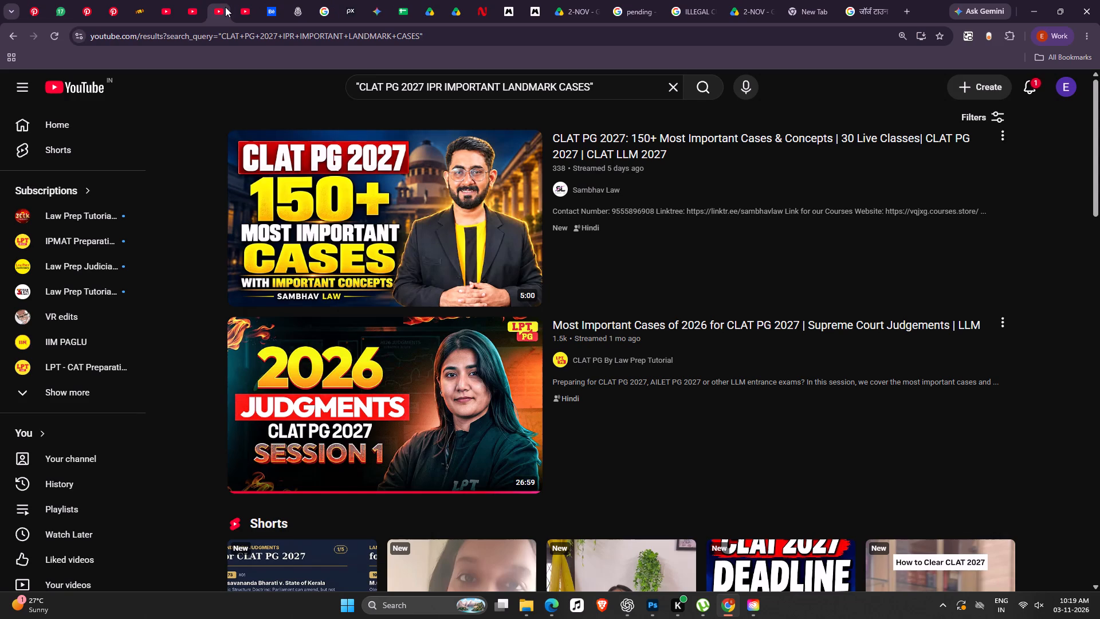
{"action": "left_click", "coordinate": [674, 81]}
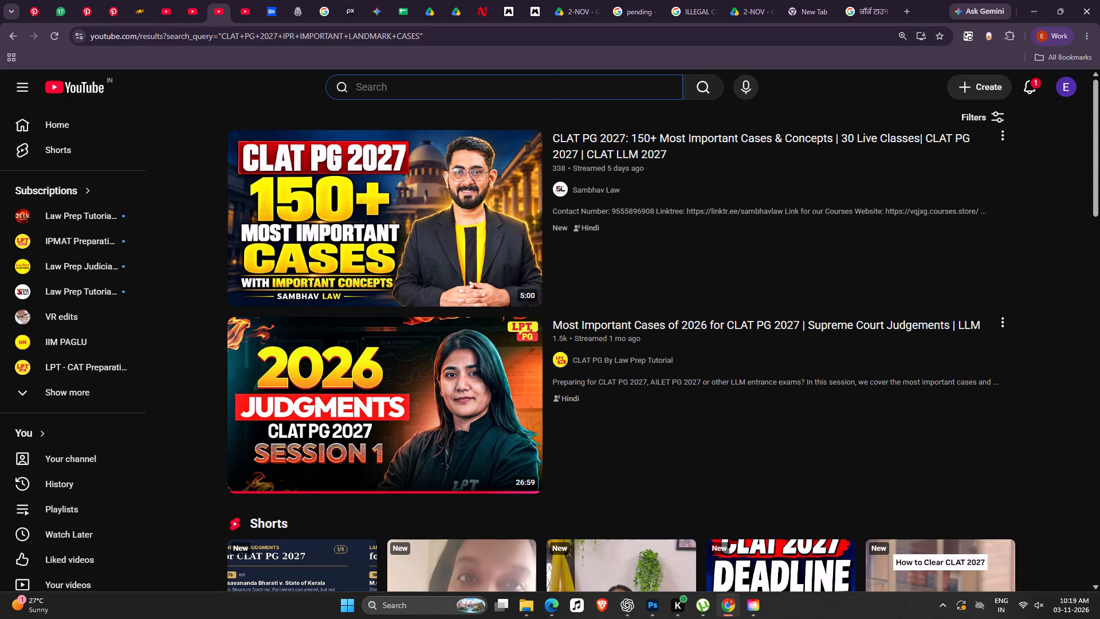
{"action": "key", "text": "ctrl+v"}
{"action": "key", "text": "Return"}
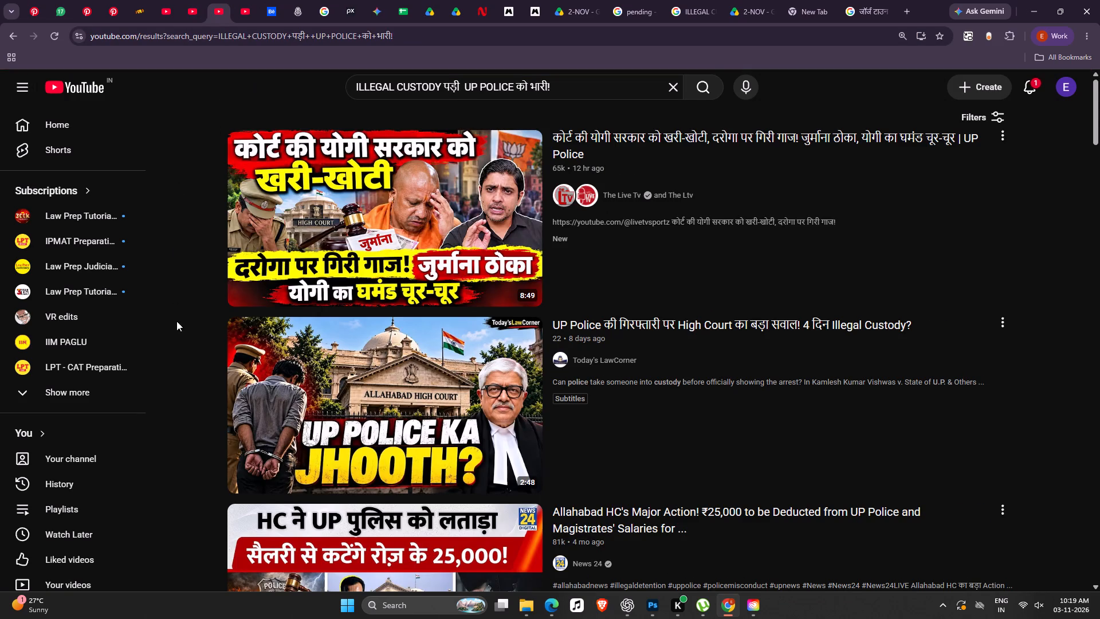
Examine the YouTube videos and the expanded Shorts results for thumbnail references on UP Police illegal custody.
{"action": "scroll", "coordinate": [176, 338], "scroll_direction": "down", "scroll_amount": 4}
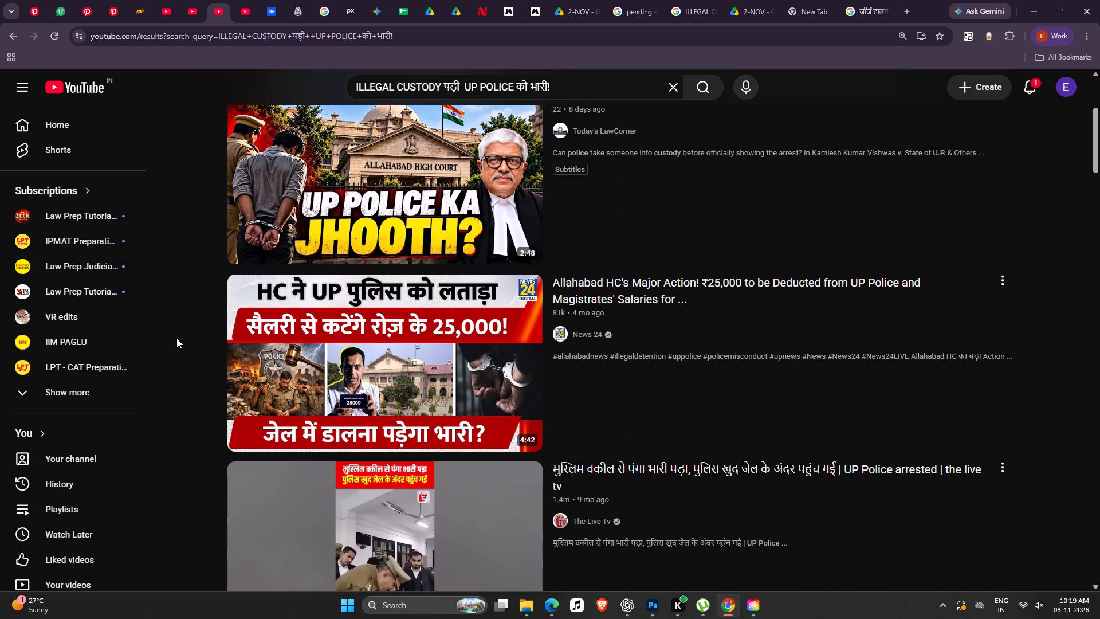
{"action": "scroll", "coordinate": [176, 338], "scroll_direction": "down", "scroll_amount": 12}
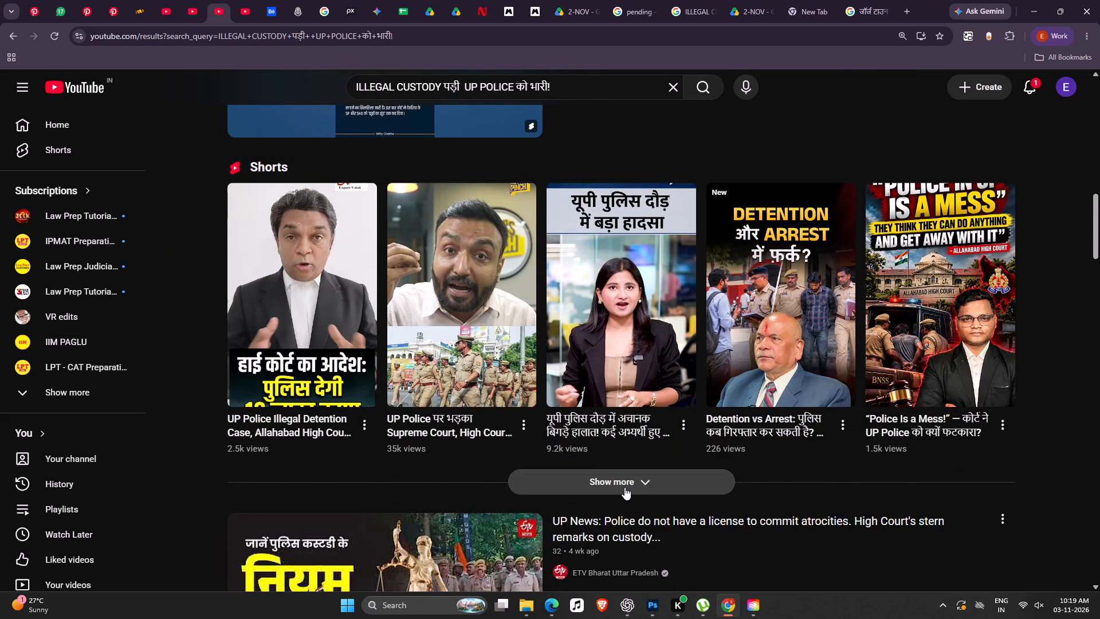
{"action": "left_click", "coordinate": [624, 487]}
{"action": "scroll", "coordinate": [624, 487], "scroll_direction": "down", "scroll_amount": 3}
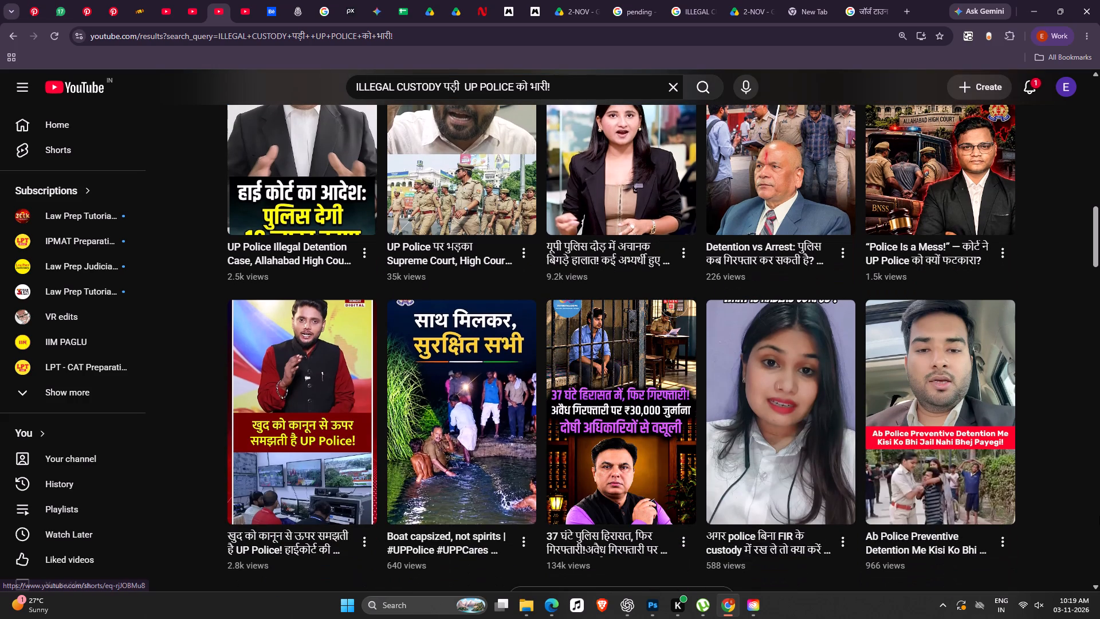
{"action": "scroll", "coordinate": [1099, 515], "scroll_direction": "down", "scroll_amount": 6}
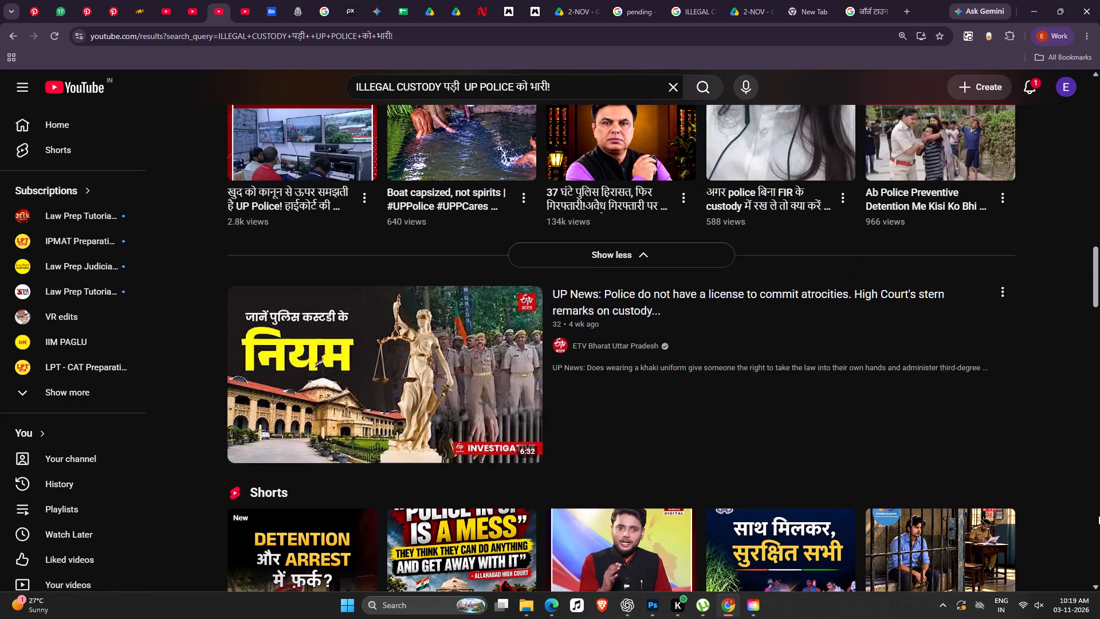
{"action": "scroll", "coordinate": [1075, 455], "scroll_direction": "down", "scroll_amount": 6}
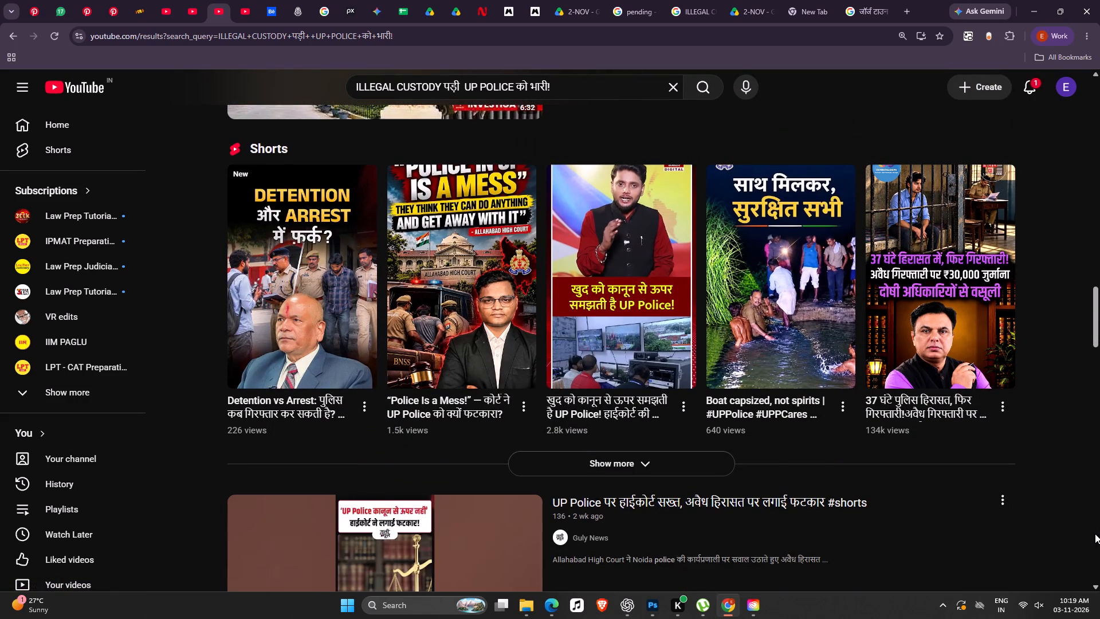
{"action": "scroll", "coordinate": [1075, 501], "scroll_direction": "down", "scroll_amount": 4}
{"action": "scroll", "coordinate": [1075, 501], "scroll_direction": "up", "scroll_amount": 1}
{"action": "scroll", "coordinate": [1075, 501], "scroll_direction": "down", "scroll_amount": 6}
{"action": "scroll", "coordinate": [972, 473], "scroll_direction": "down", "scroll_amount": 5}
{"action": "scroll", "coordinate": [954, 468], "scroll_direction": "up", "scroll_amount": 1}
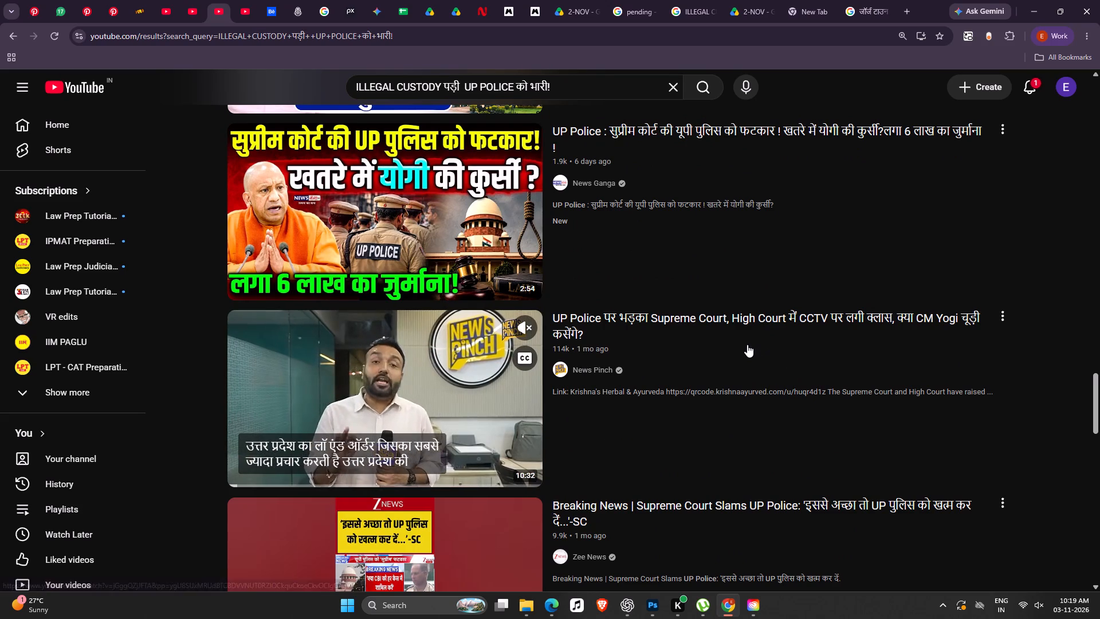
{"action": "scroll", "coordinate": [720, 358], "scroll_direction": "down", "scroll_amount": 6}
{"action": "scroll", "coordinate": [507, 395], "scroll_direction": "down", "scroll_amount": 4}
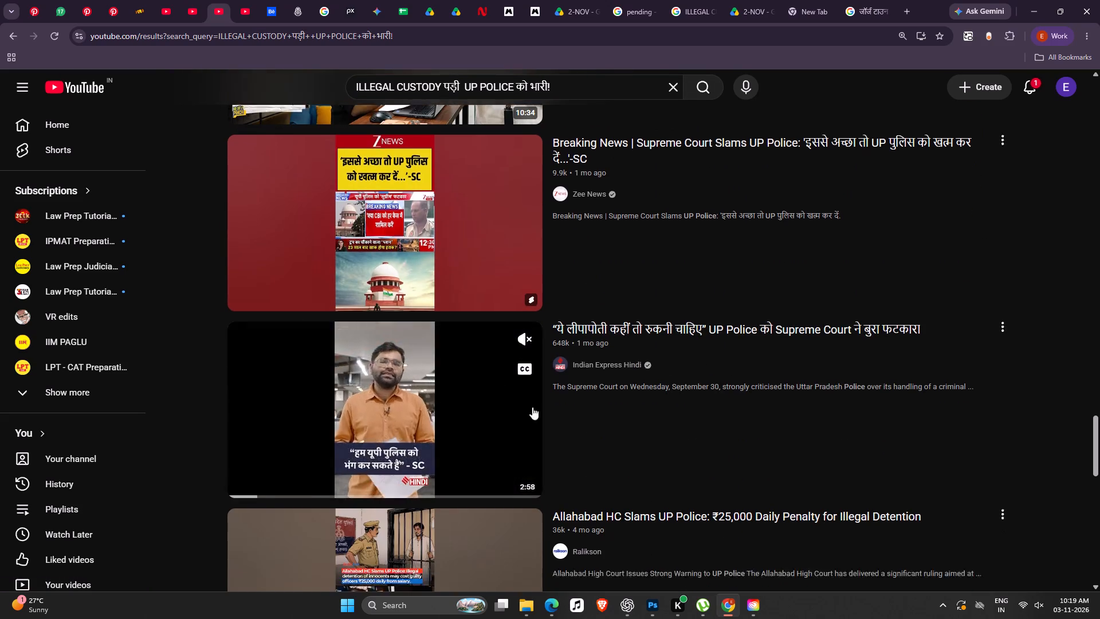
{"action": "scroll", "coordinate": [532, 407], "scroll_direction": "down", "scroll_amount": 2}
{"action": "scroll", "coordinate": [491, 317], "scroll_direction": "down", "scroll_amount": 11}
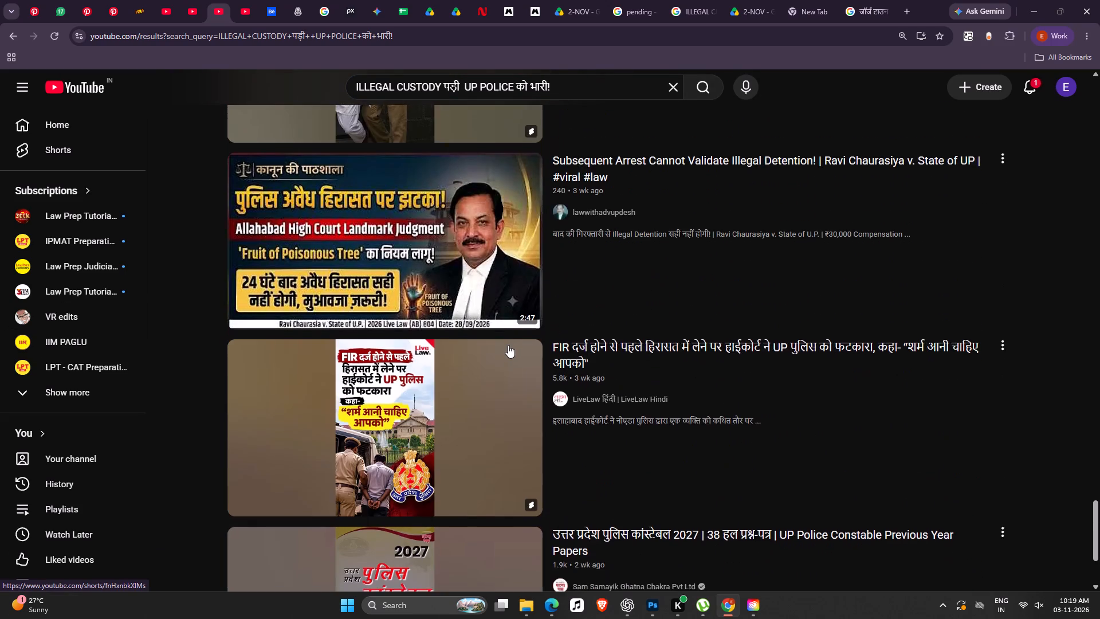
{"action": "scroll", "coordinate": [508, 345], "scroll_direction": "down", "scroll_amount": 3}
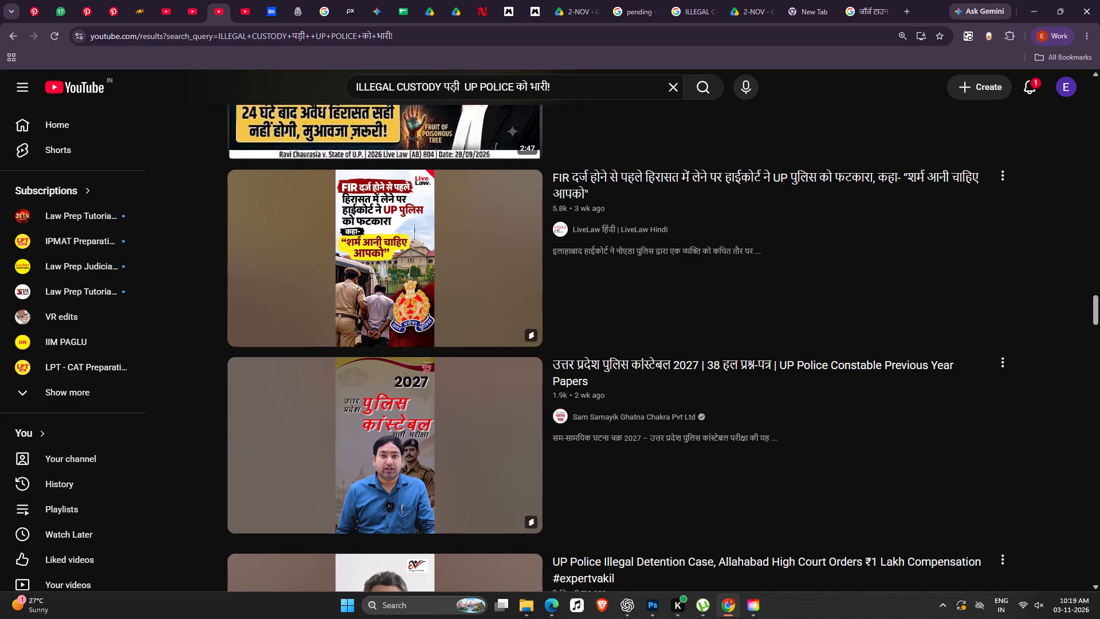
Switch to Photoshop and examine the cover's officers and yellow-ringed inset up close, as well as the overall composition.
{"action": "key", "text": "alt+Tab"}
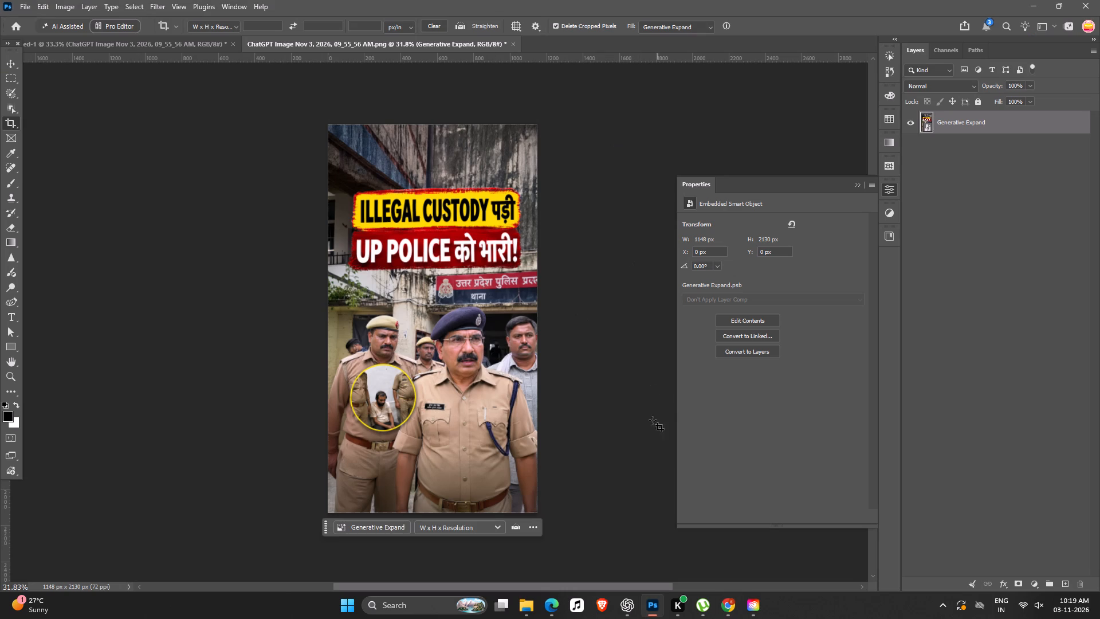
{"action": "key", "text": "space"}
{"action": "key", "text": "space"}
{"action": "key", "text": "space"}
{"action": "key", "text": "space"}
{"action": "key", "text": "space"}
{"action": "key", "text": "space"}
{"action": "key", "text": "space"}
{"action": "key", "text": "space"}
{"action": "key", "text": "space"}
{"action": "key", "text": "space"}
{"action": "key", "text": "space"}
{"action": "key", "text": "space"}
{"action": "key", "text": "space"}
{"action": "key", "text": "space"}
{"action": "key", "text": "space"}
{"action": "key", "text": "space"}
{"action": "key", "text": "space"}
{"action": "key", "text": "space"}
{"action": "key", "text": "space"}
{"action": "key", "text": "space"}
{"action": "left_click_drag", "start_coordinate": [559, 437], "coordinate": [552, 442]}
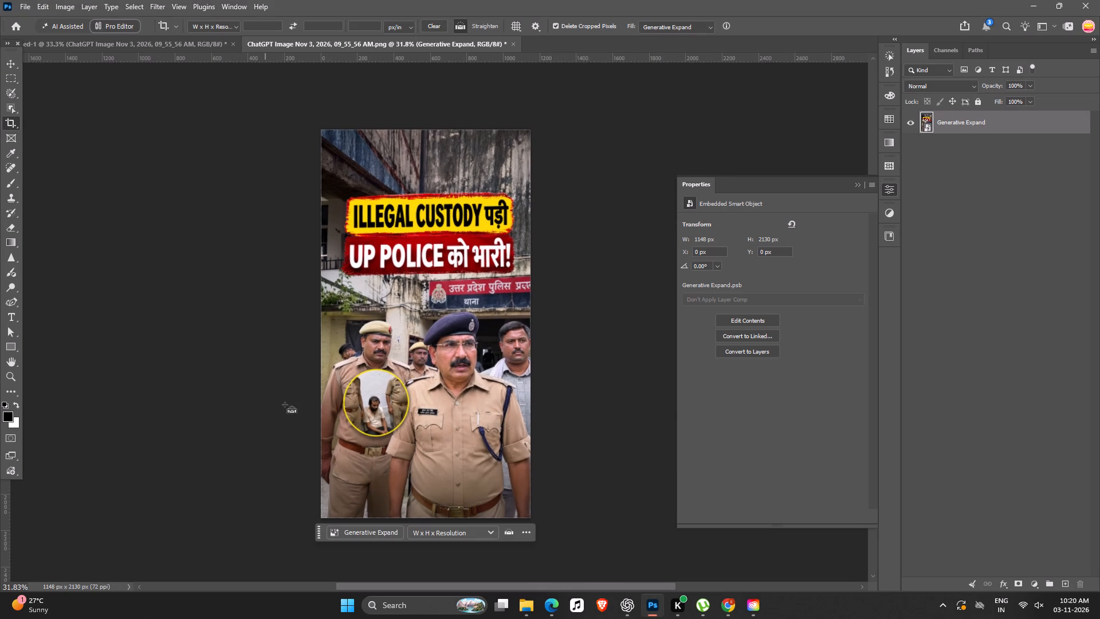
{"action": "scroll", "coordinate": [371, 390], "scroll_direction": "up", "scroll_amount": 16, "text": "ctrl"}
{"action": "scroll", "coordinate": [344, 424], "scroll_direction": "up", "scroll_amount": 7, "text": "ctrl"}
{"action": "scroll", "coordinate": [344, 424], "scroll_direction": "down", "scroll_amount": 18, "text": "ctrl"}
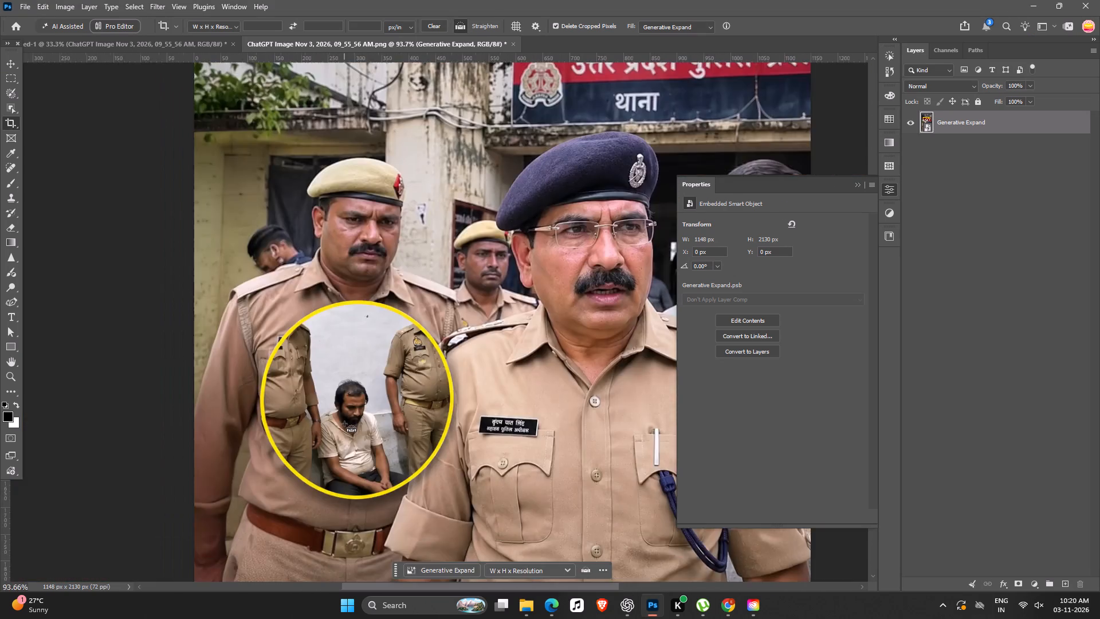
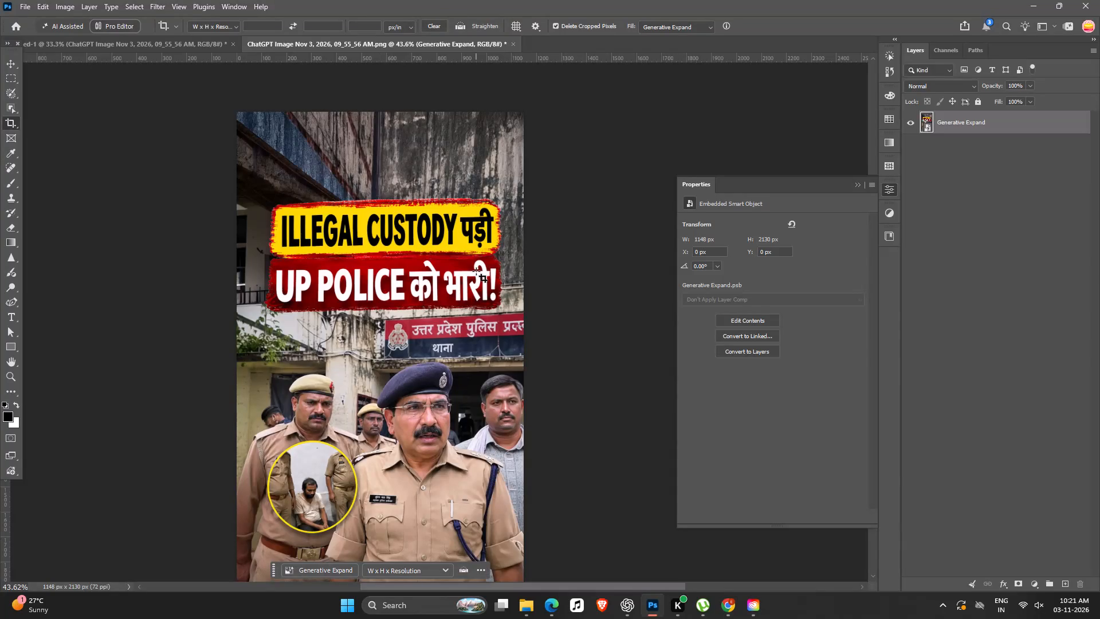
Examine the illegal custody cover's headline banner, officers and yellow-ringed inset, both up close and as a full composition.
{"action": "key", "text": "space"}
{"action": "key", "text": "space"}
{"action": "key", "text": "space"}
{"action": "key", "text": "space"}
{"action": "key", "text": "space"}
{"action": "key", "text": "space"}
{"action": "key", "text": "space"}
{"action": "key", "text": "space"}
{"action": "left_click_drag", "start_coordinate": [408, 322], "coordinate": [459, 254]}
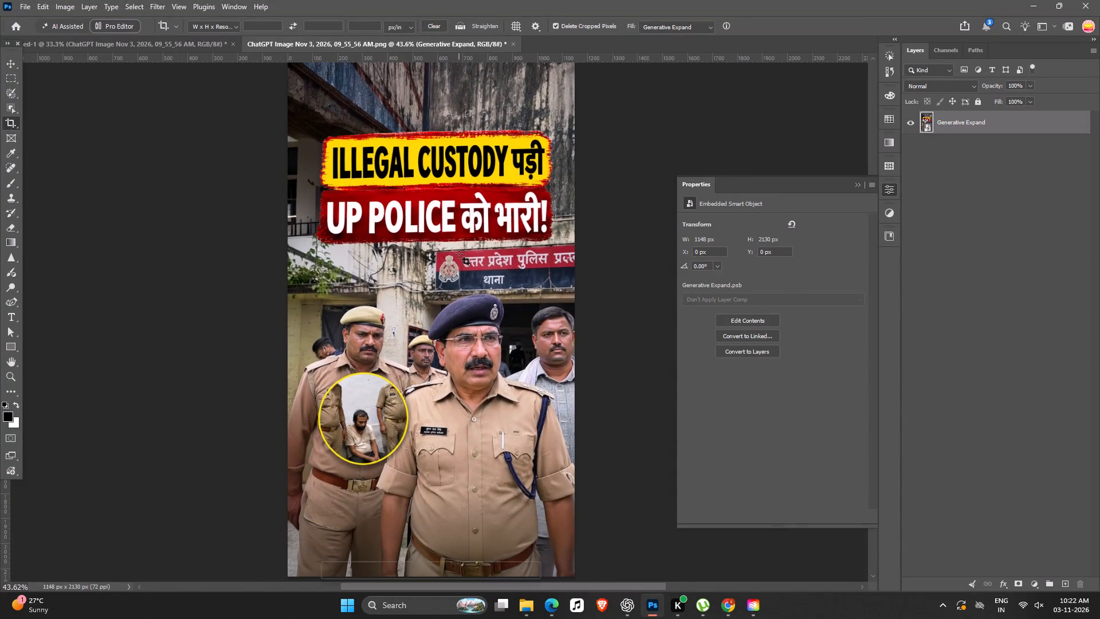
{"action": "scroll", "coordinate": [466, 245], "scroll_direction": "down", "scroll_amount": 7, "text": "ctrl"}
{"action": "scroll", "coordinate": [466, 245], "scroll_direction": "up", "scroll_amount": 3, "text": "ctrl"}
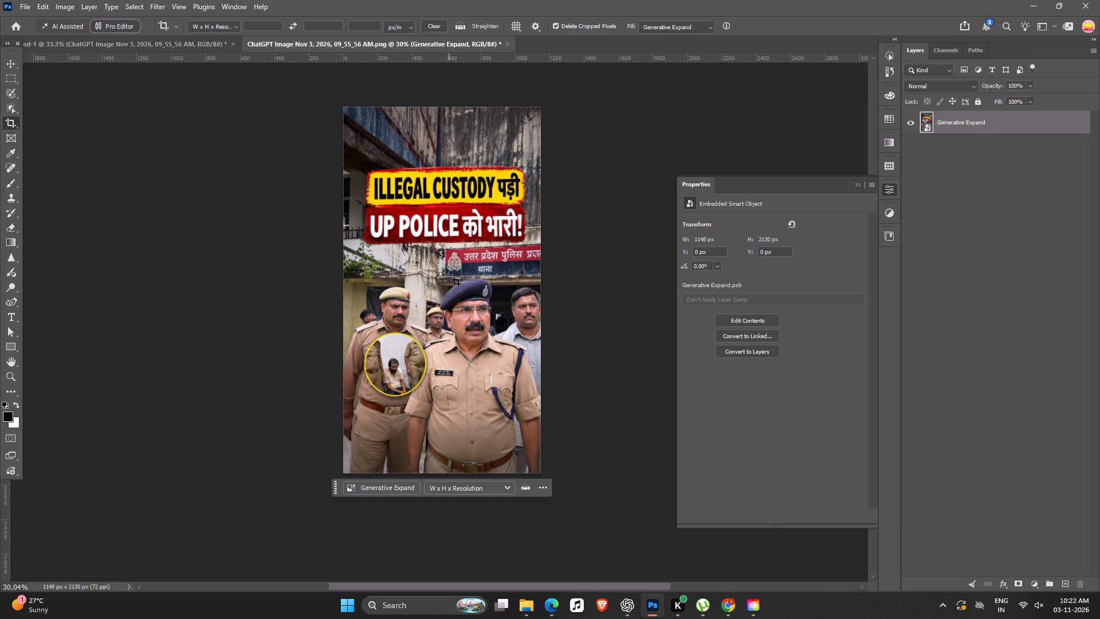
{"action": "scroll", "coordinate": [461, 225], "scroll_direction": "up", "scroll_amount": 6, "text": "ctrl"}
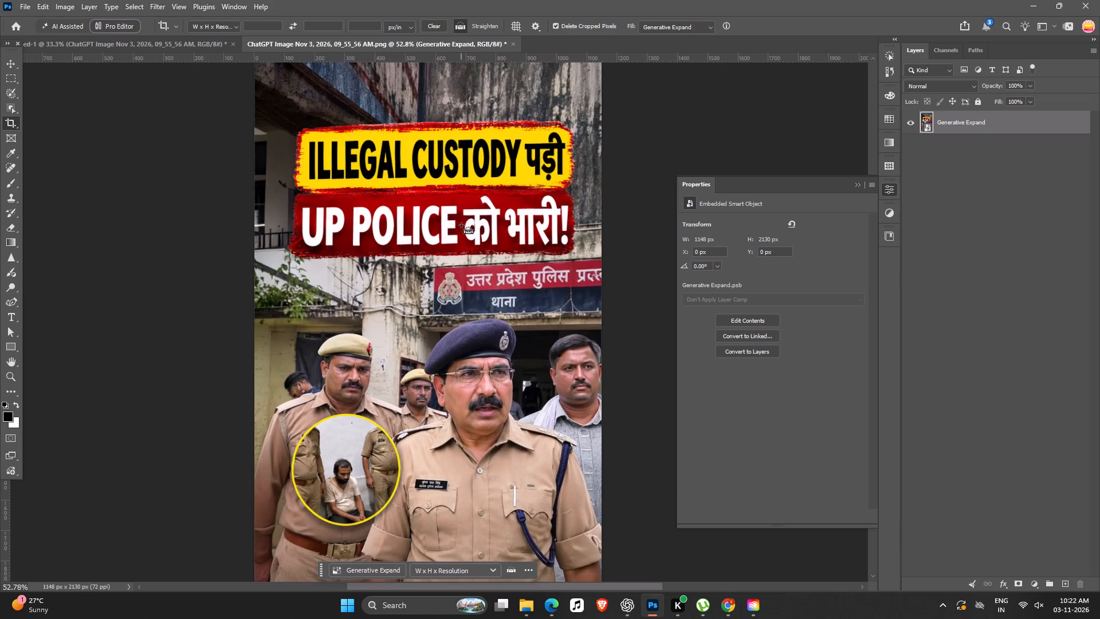
{"action": "scroll", "coordinate": [461, 225], "scroll_direction": "down", "scroll_amount": 7, "text": "ctrl"}
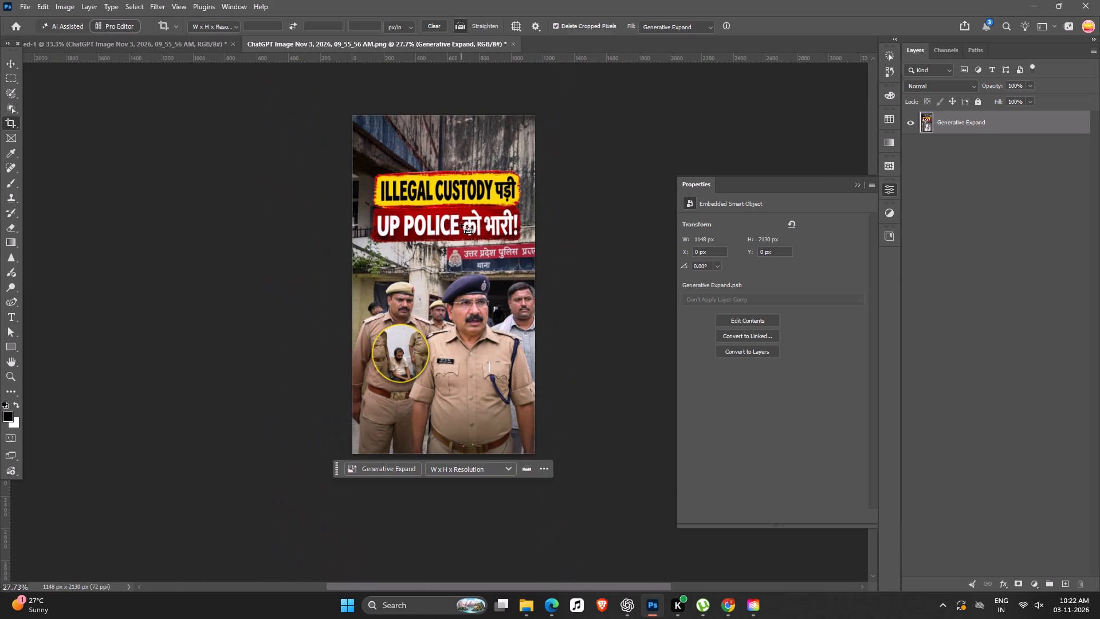
Paint a selection over the entire two-line yellow and red headline banner with the Selection Brush Tool.
{"action": "left_click", "coordinate": [9, 94]}
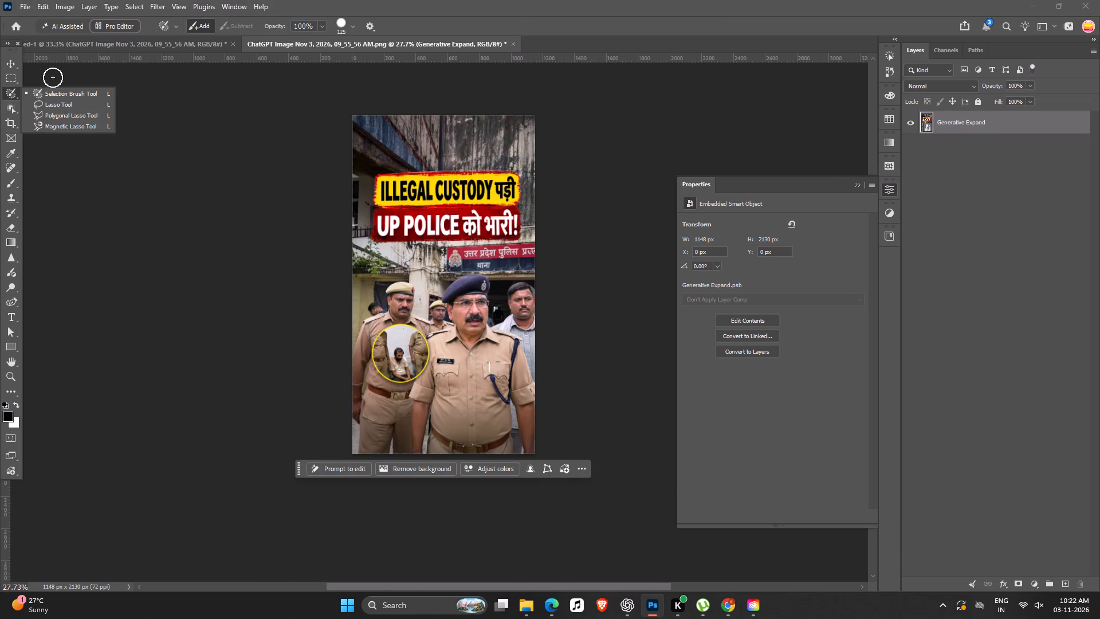
{"action": "left_click", "coordinate": [54, 96]}
{"action": "left_click_drag", "start_coordinate": [375, 177], "coordinate": [518, 230]}
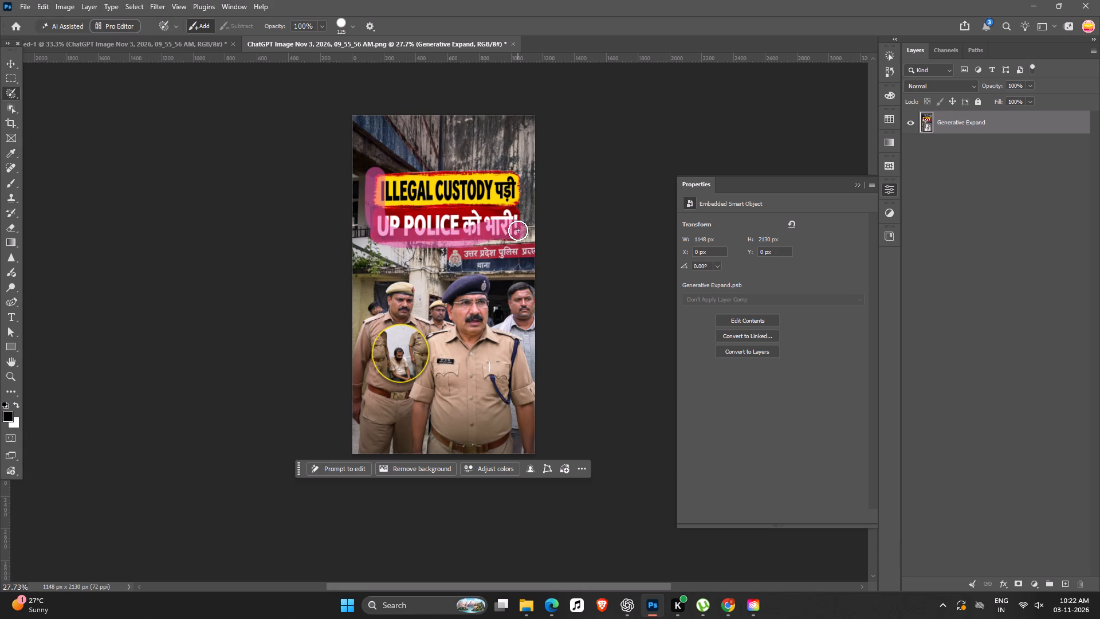
{"action": "left_click_drag", "start_coordinate": [518, 230], "coordinate": [394, 175]}
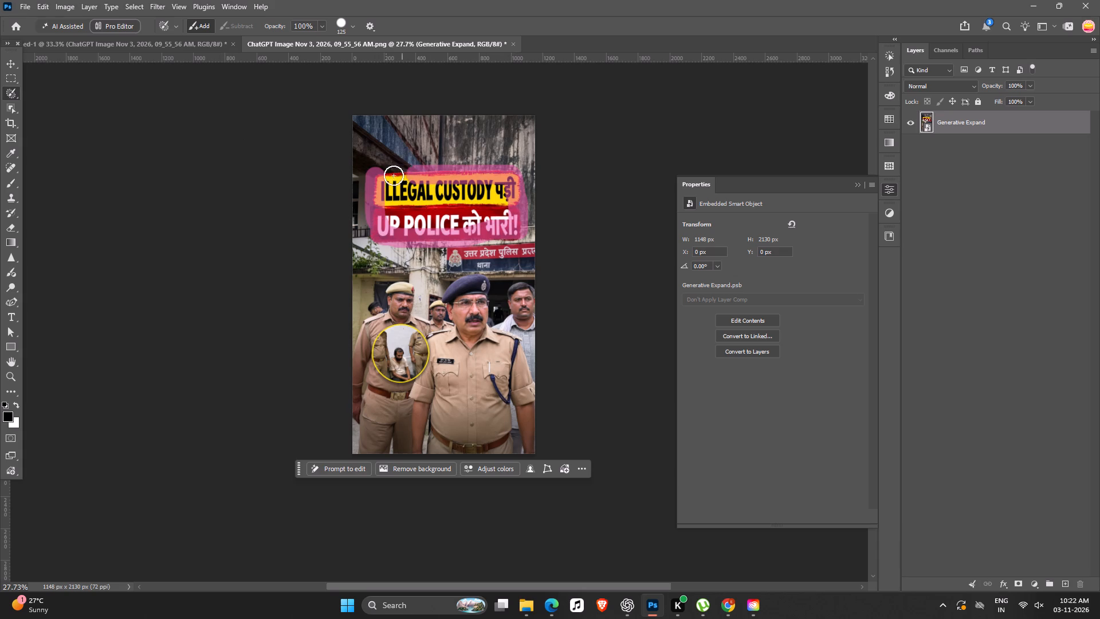
{"action": "left_click_drag", "start_coordinate": [394, 175], "coordinate": [369, 175]}
{"action": "left_click", "coordinate": [423, 264]}
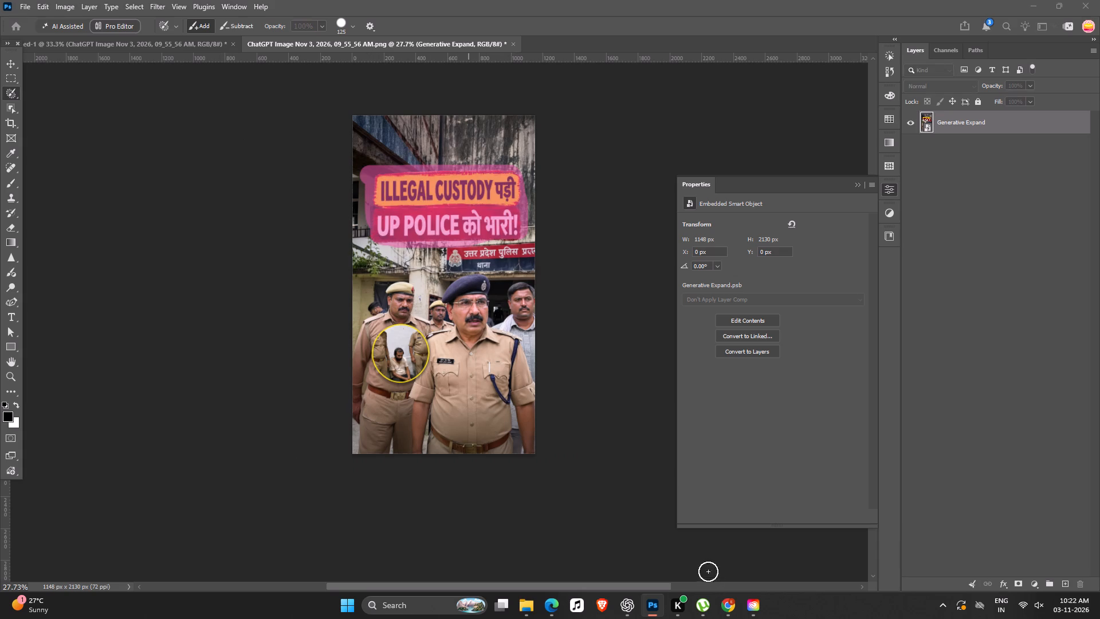
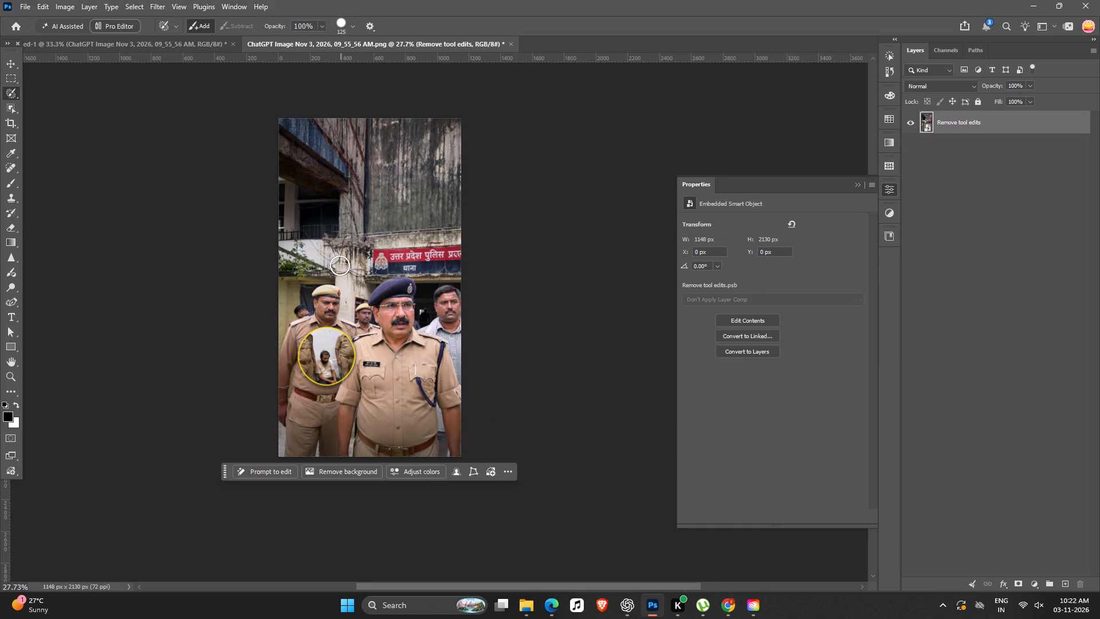
Add a two-line white 180 pt text layer reading "ILLEGAL CUSTODY पड़ी UP POLICE को भारी!" across the upper part of the image.
{"action": "key", "text": "t"}
{"action": "left_click", "coordinate": [355, 216]}
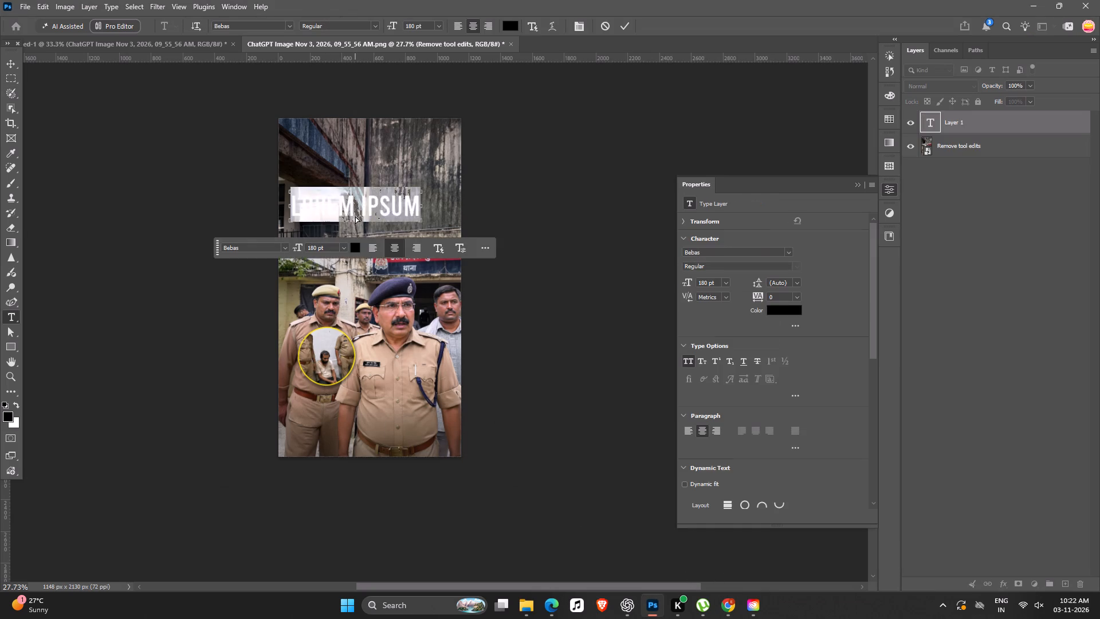
{"action": "key", "text": "ctrl+BackSpace"}
{"action": "key", "text": "ctrl+BackSpace"}
{"action": "key", "text": "ctrl+v"}
{"action": "key", "text": "Return"}
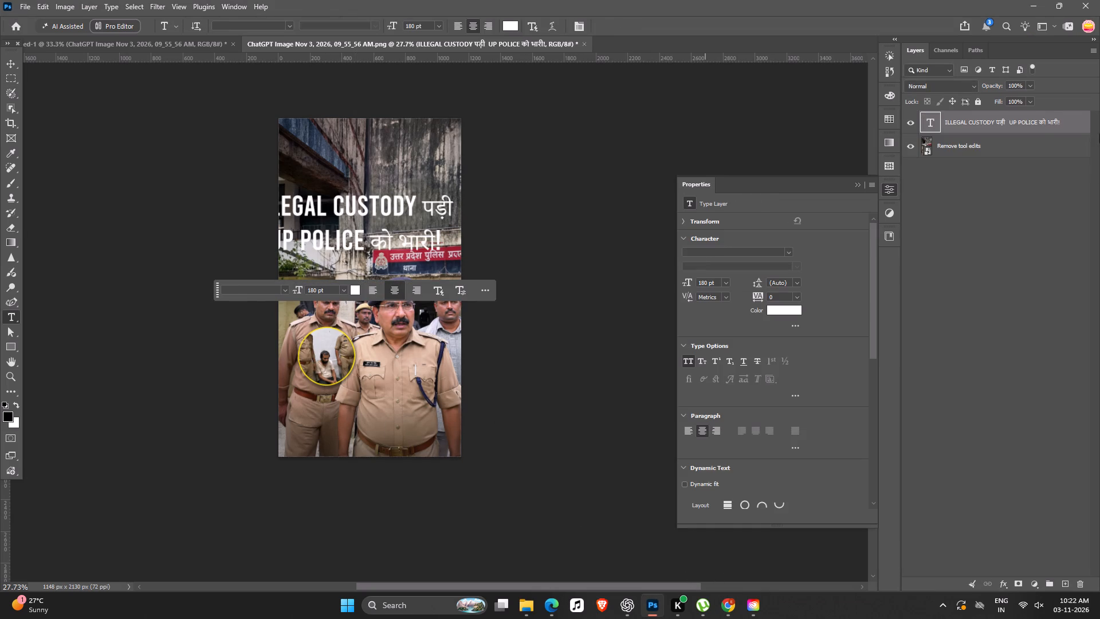
Move the headline text down over the officers' heads, with its first letters starting at the image's left edge.
{"action": "left_click", "coordinate": [14, 60]}
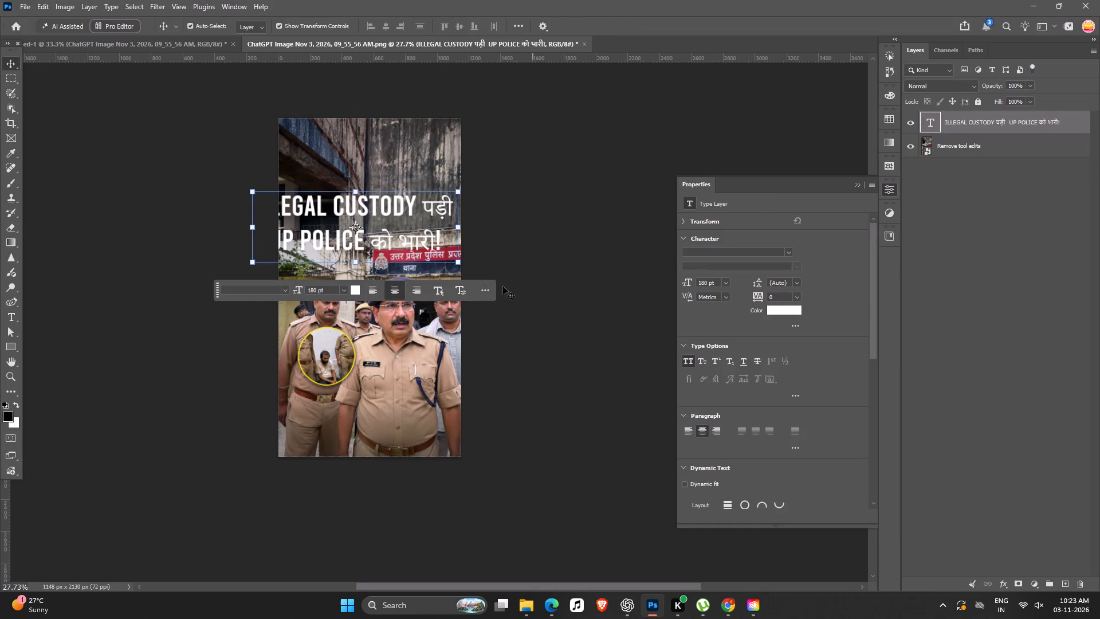
{"action": "left_click_drag", "start_coordinate": [433, 242], "coordinate": [458, 291]}
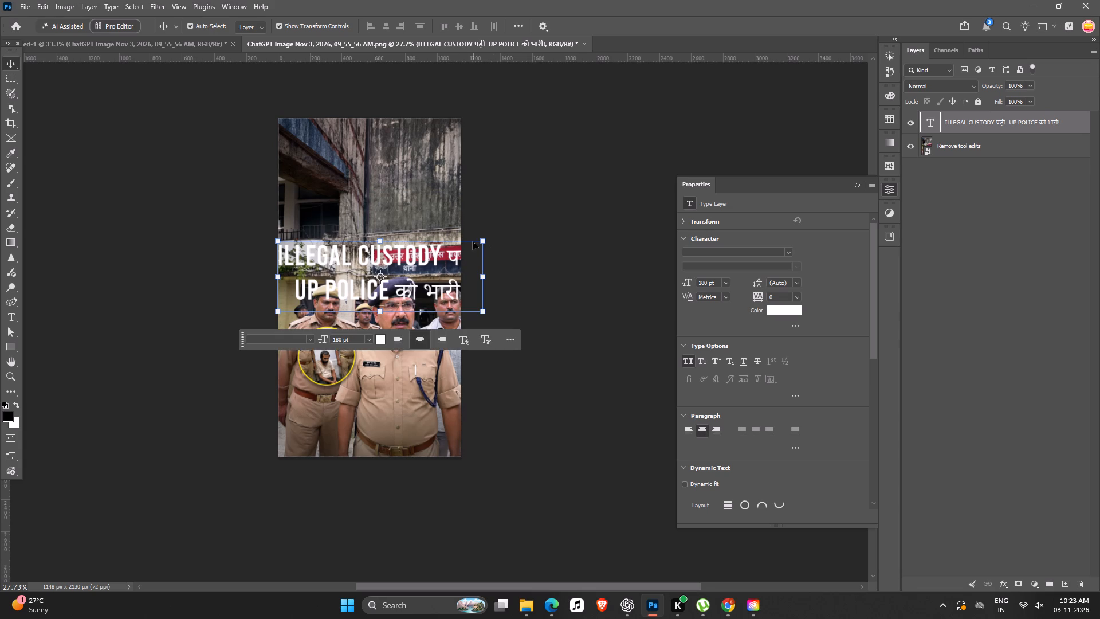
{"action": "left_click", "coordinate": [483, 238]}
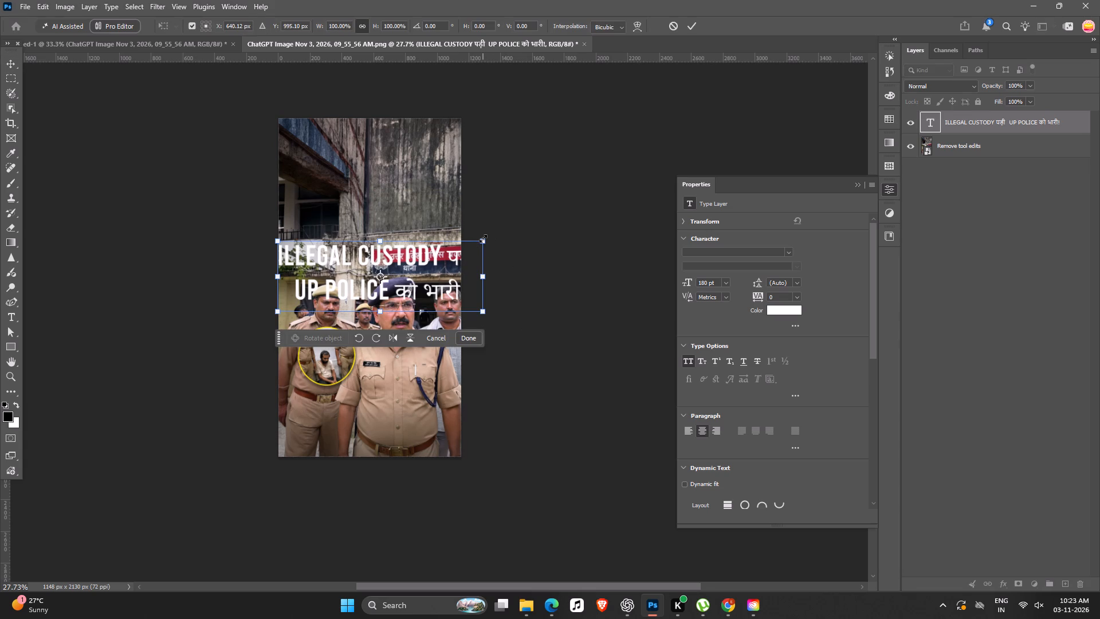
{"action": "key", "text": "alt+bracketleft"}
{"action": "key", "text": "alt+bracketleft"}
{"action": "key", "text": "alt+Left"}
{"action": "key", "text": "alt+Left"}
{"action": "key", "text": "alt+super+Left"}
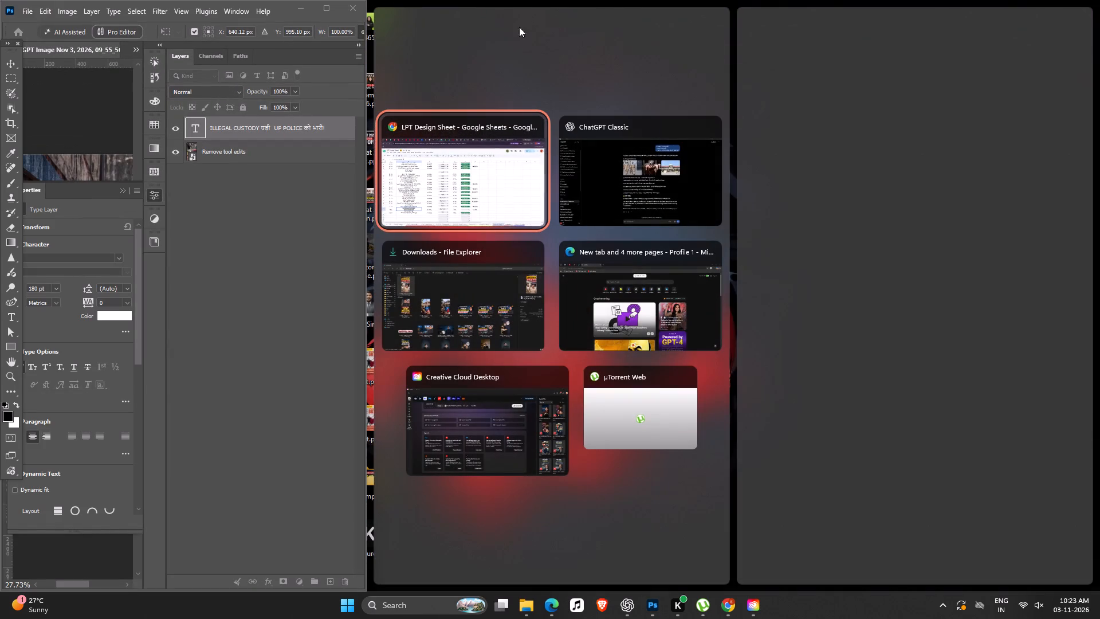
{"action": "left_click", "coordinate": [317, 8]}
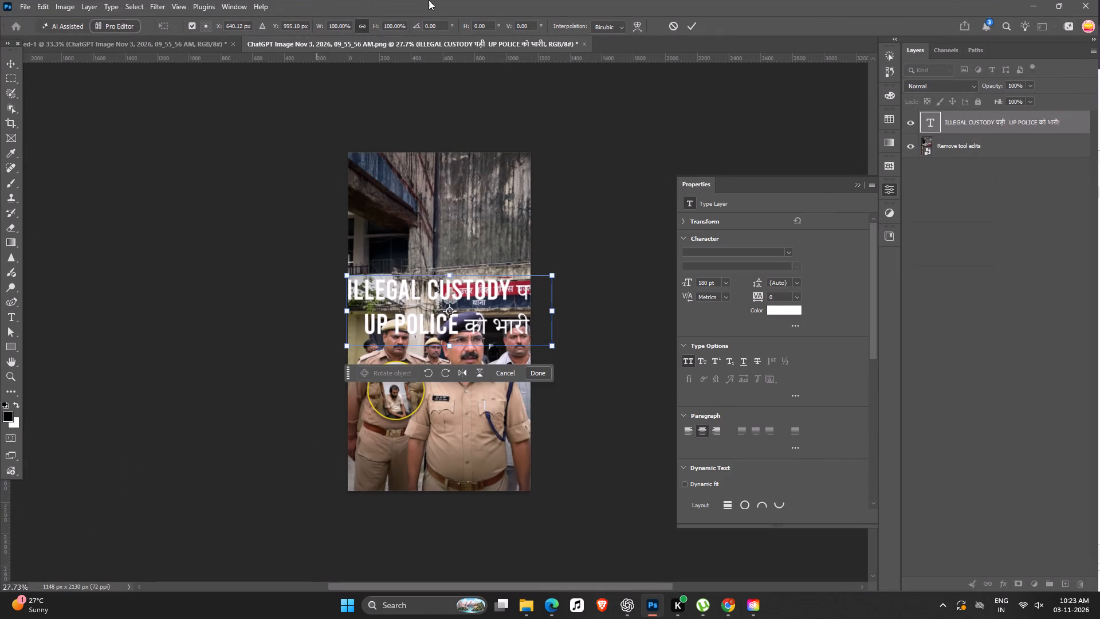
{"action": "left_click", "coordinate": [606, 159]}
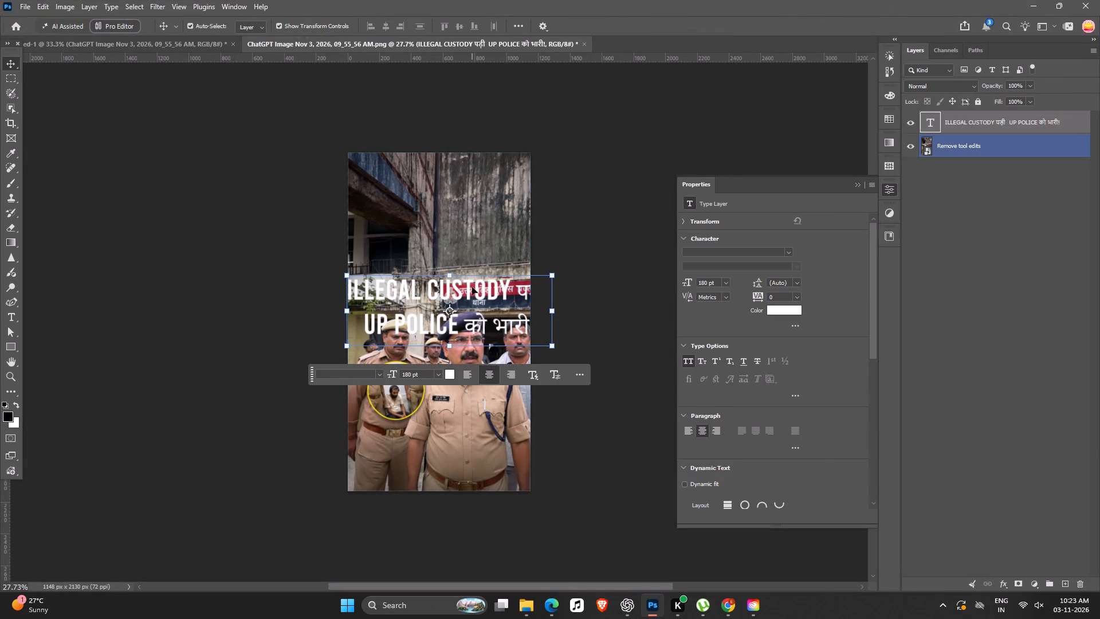
Move the headline text up onto the building wall and scale it down to about 121 pt so it fits within the image.
{"action": "left_click_drag", "start_coordinate": [473, 288], "coordinate": [467, 209]}
{"action": "left_click_drag", "start_coordinate": [547, 198], "coordinate": [512, 207], "text": "alt"}
{"action": "key", "text": "Return"}
{"action": "left_click", "coordinate": [589, 193]}
Move the headline text straight down so it overlaps the police station sign and the officers' caps.
{"action": "scroll", "coordinate": [234, 220], "scroll_direction": "up", "scroll_amount": 2, "text": "ctrl"}
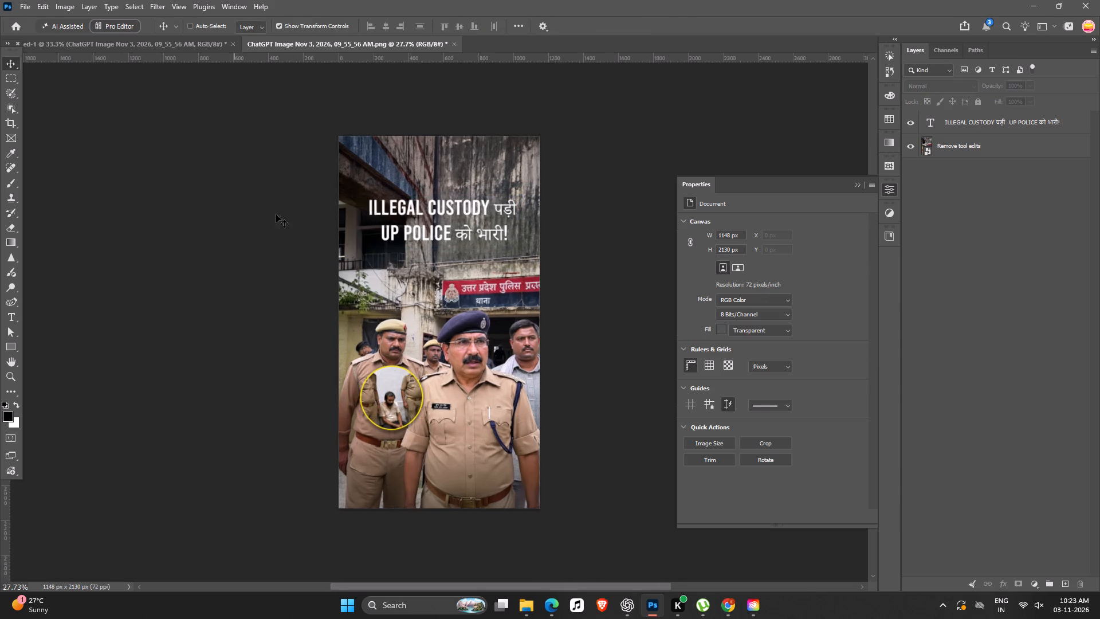
{"action": "scroll", "coordinate": [276, 214], "scroll_direction": "up", "scroll_amount": 3, "text": "ctrl"}
{"action": "key", "text": "space"}
{"action": "key", "text": "space"}
{"action": "key", "text": "space"}
{"action": "key", "text": "space"}
{"action": "key", "text": "space"}
{"action": "key", "text": "space"}
{"action": "key", "text": "space"}
{"action": "key", "text": "space"}
{"action": "key", "text": "space"}
{"action": "key", "text": "space"}
{"action": "left_click_drag", "start_coordinate": [454, 211], "coordinate": [418, 319]}
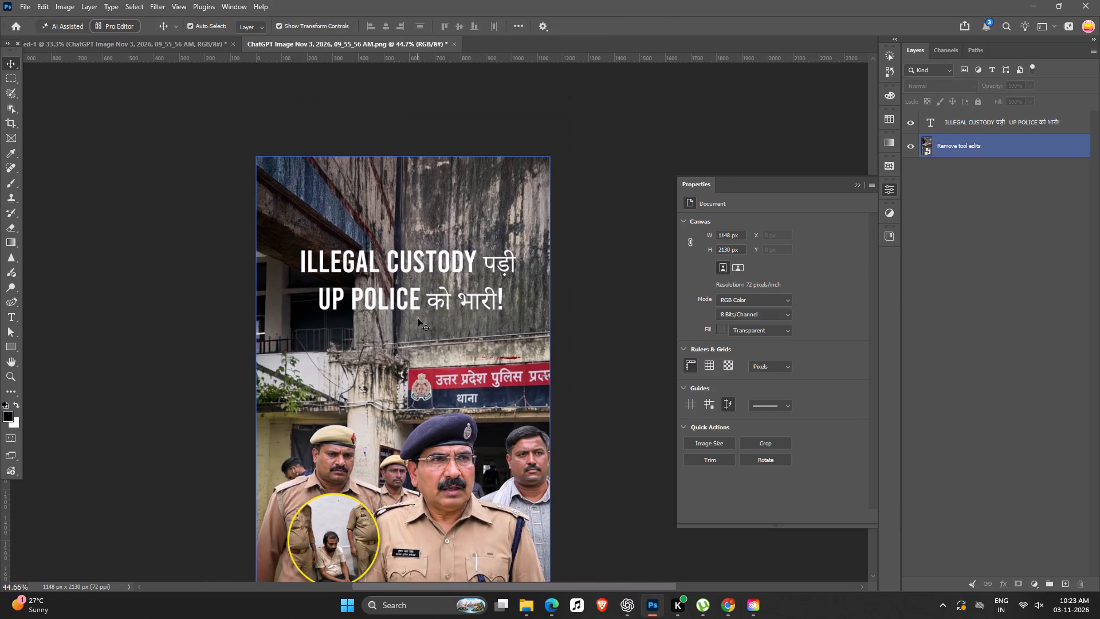
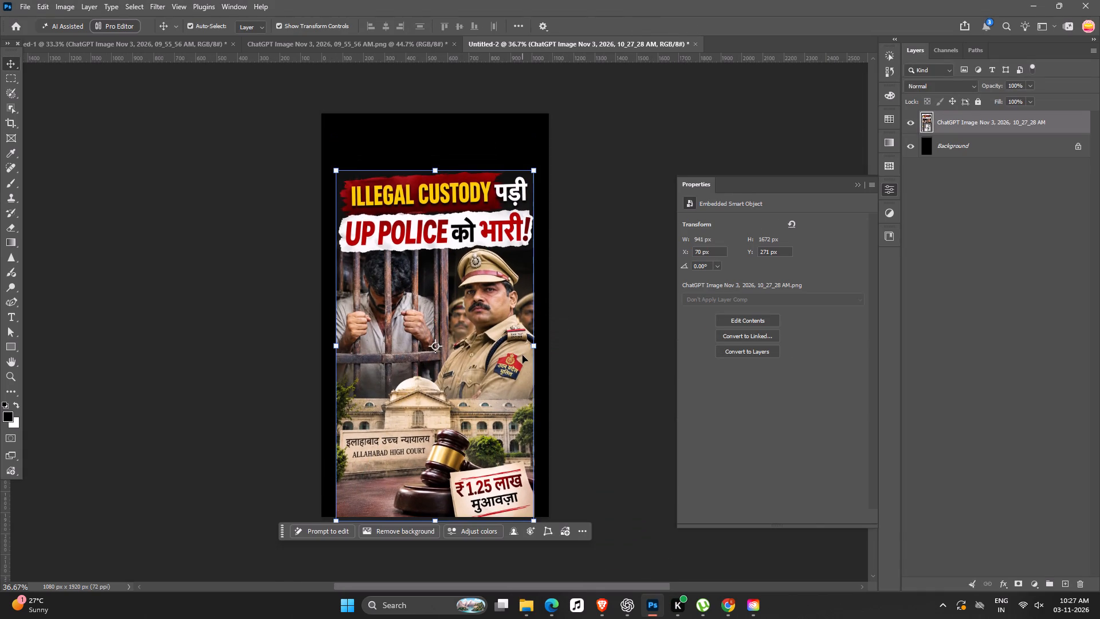
{"action": "key", "text": "Return"}
{"action": "key", "text": "Return"}
{"action": "left_click", "coordinate": [630, 131]}
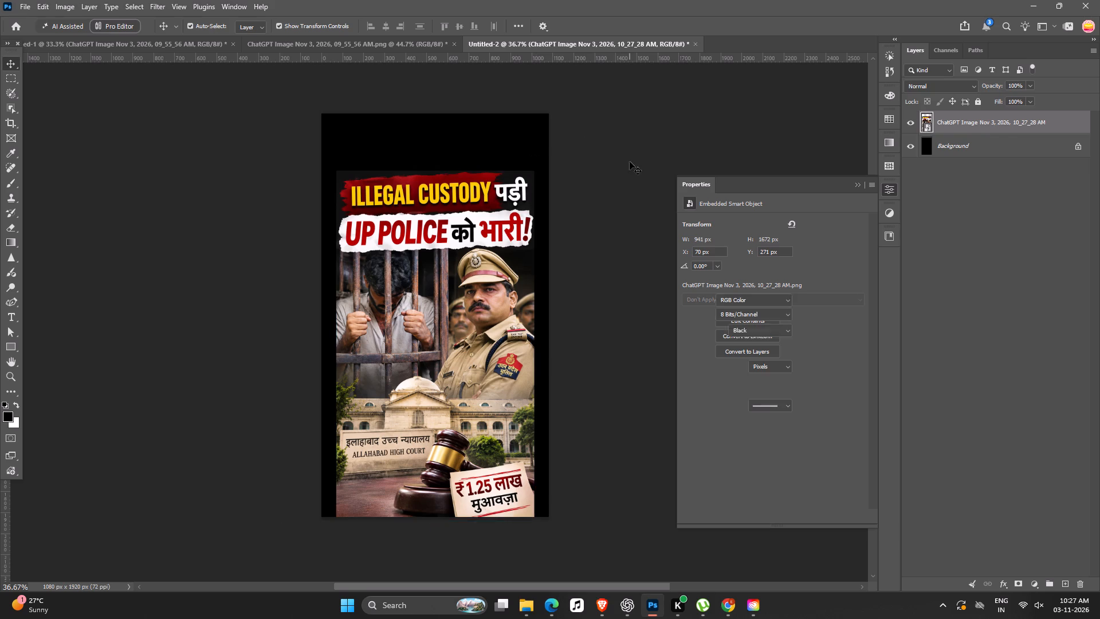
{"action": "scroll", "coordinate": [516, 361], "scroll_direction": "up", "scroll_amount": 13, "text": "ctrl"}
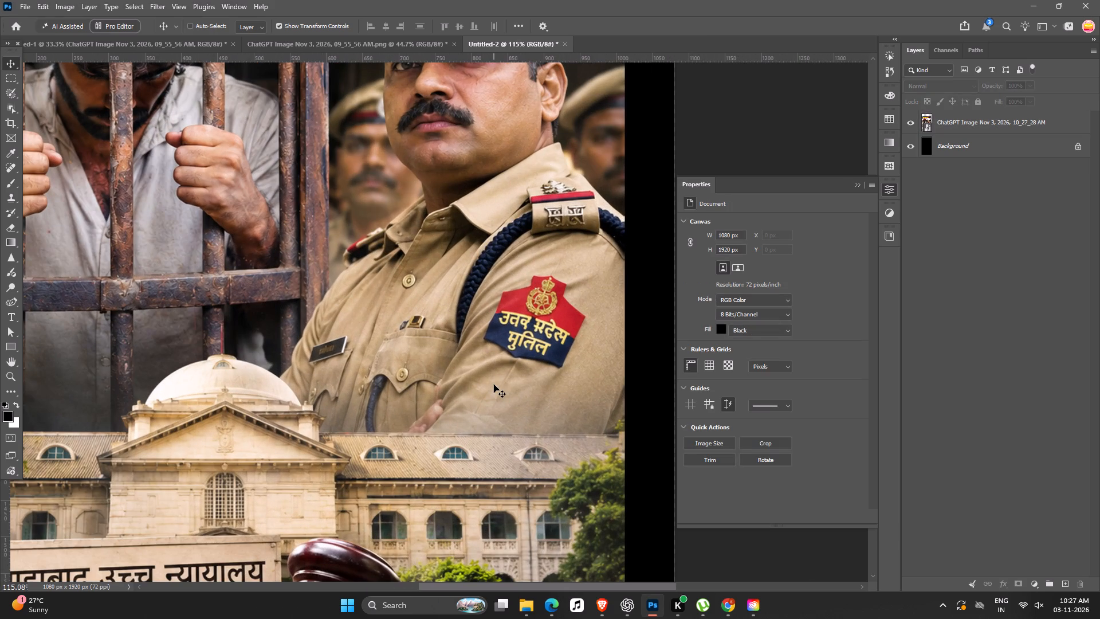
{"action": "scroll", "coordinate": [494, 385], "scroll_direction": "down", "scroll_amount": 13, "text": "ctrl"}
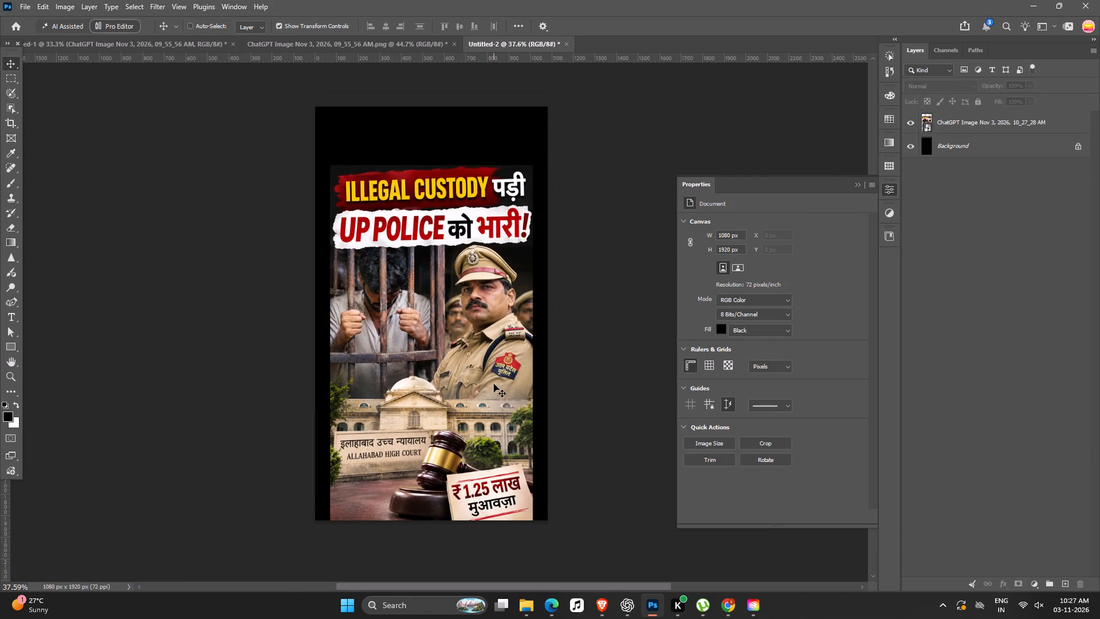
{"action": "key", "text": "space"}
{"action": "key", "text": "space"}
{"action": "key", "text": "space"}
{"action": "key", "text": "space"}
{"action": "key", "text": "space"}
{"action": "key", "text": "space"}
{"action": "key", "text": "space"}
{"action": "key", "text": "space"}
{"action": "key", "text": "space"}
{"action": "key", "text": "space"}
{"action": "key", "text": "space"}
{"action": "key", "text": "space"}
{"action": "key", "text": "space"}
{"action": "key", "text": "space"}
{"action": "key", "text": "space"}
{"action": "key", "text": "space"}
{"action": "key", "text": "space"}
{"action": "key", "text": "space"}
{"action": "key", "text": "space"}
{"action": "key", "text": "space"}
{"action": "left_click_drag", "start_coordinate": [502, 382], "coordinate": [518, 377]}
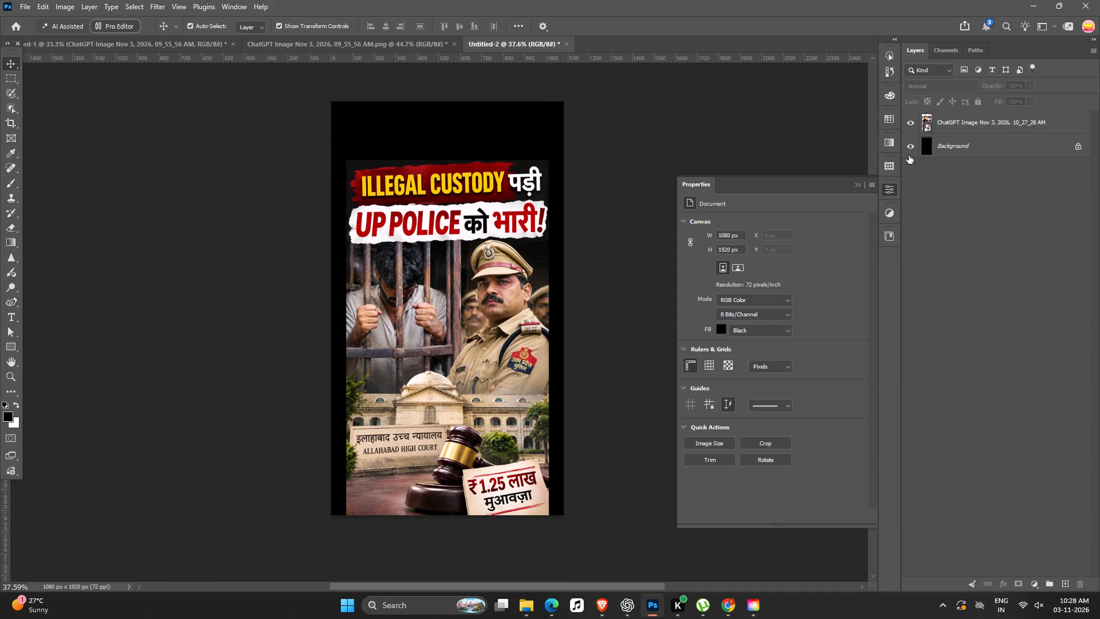
Open the placed cover's smart object contents and extend its canvas on all four sides to about 1117 x 2116 px, filling with Generative Expand.
{"action": "left_click", "coordinate": [949, 127]}
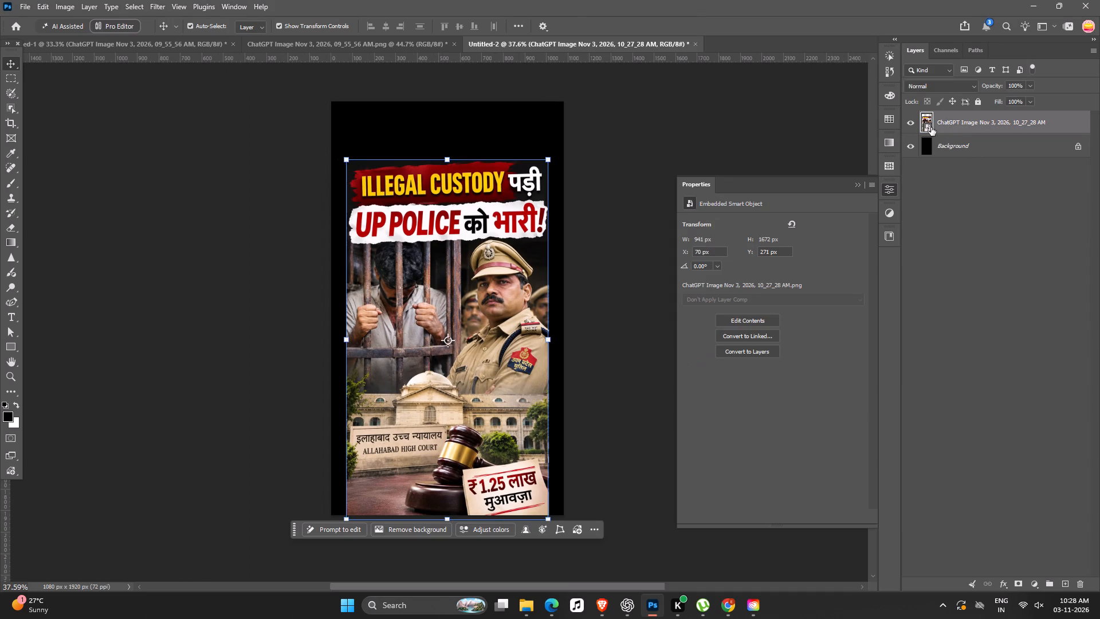
{"action": "double_click", "coordinate": [926, 115]}
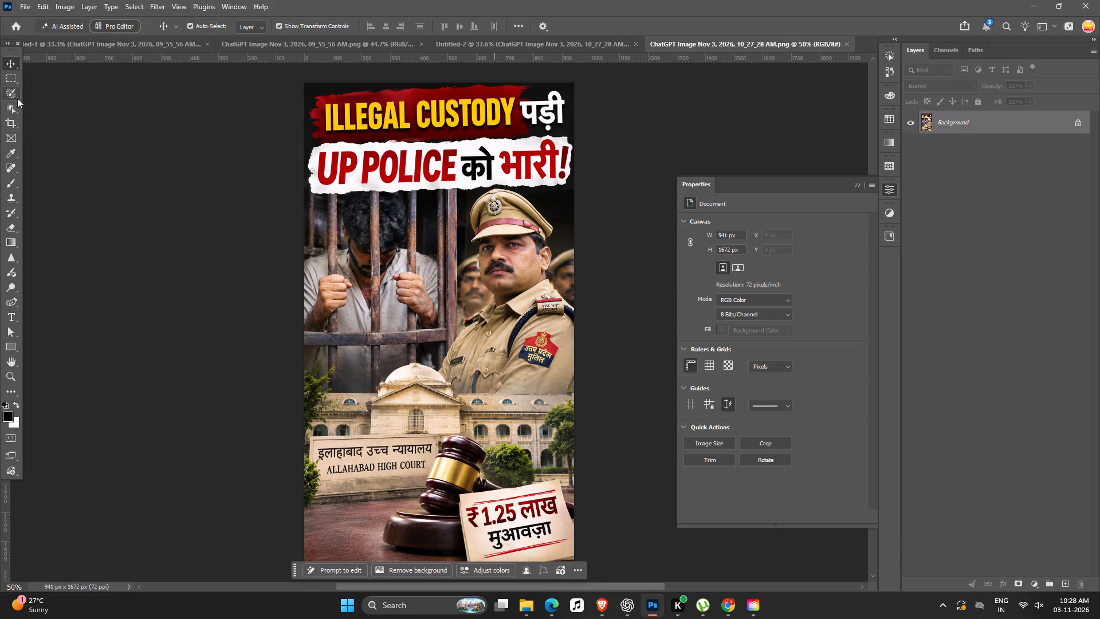
{"action": "left_click", "coordinate": [9, 122]}
{"action": "scroll", "coordinate": [557, 272], "scroll_direction": "down", "scroll_amount": 7, "text": "ctrl"}
{"action": "left_click_drag", "start_coordinate": [487, 183], "coordinate": [491, 165]}
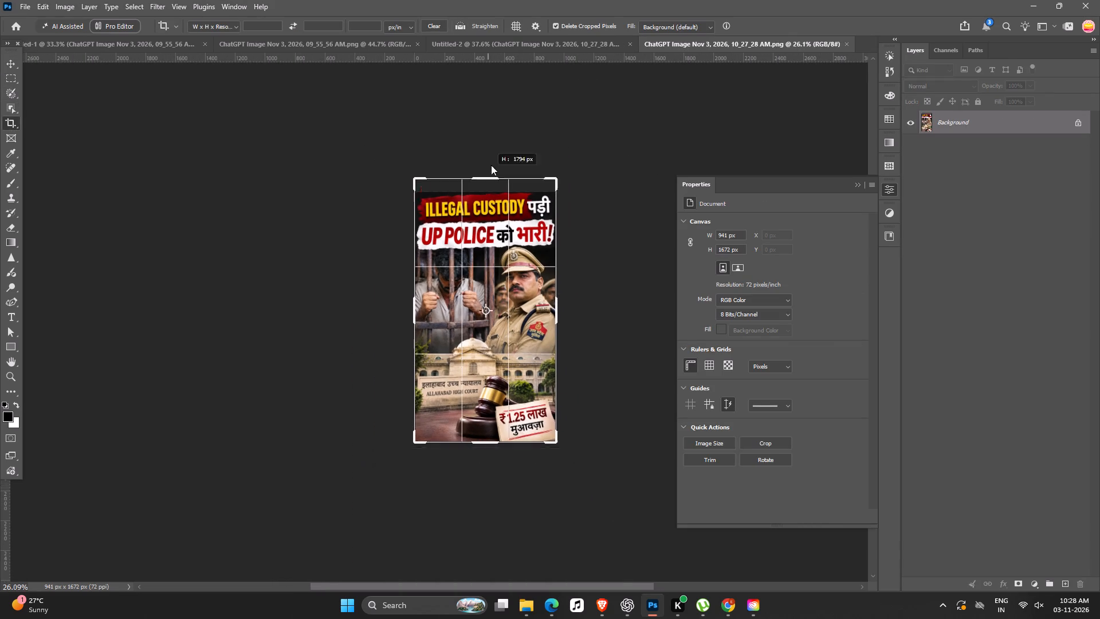
{"action": "left_click_drag", "start_coordinate": [491, 165], "coordinate": [496, 160]}
{"action": "left_click_drag", "start_coordinate": [557, 315], "coordinate": [559, 315]}
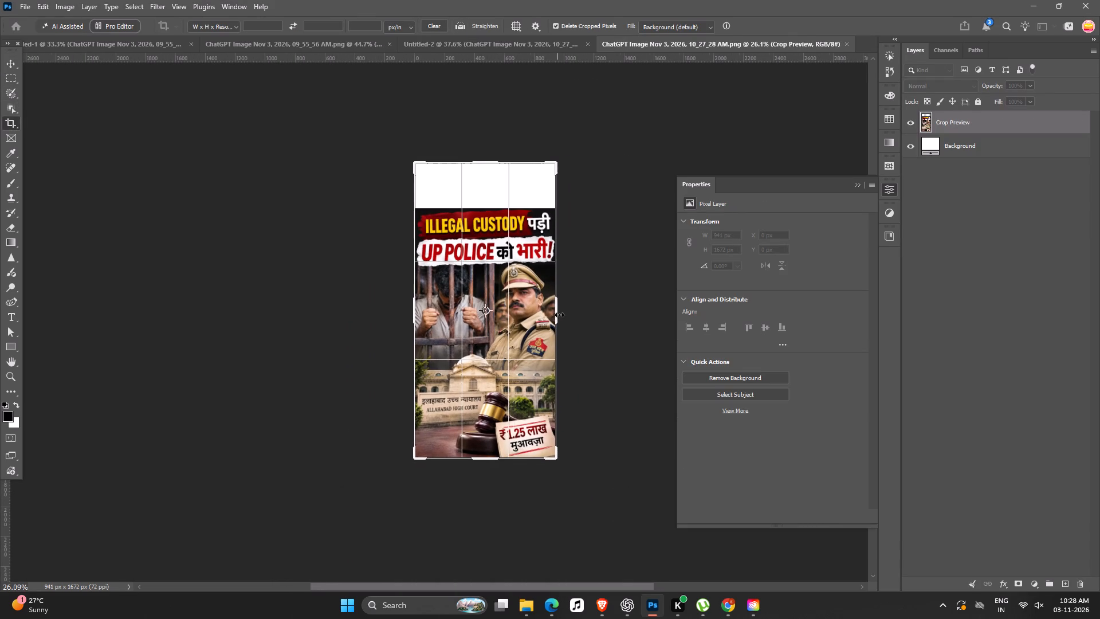
{"action": "left_click_drag", "start_coordinate": [559, 315], "coordinate": [564, 315]}
{"action": "left_click_drag", "start_coordinate": [406, 308], "coordinate": [400, 308]}
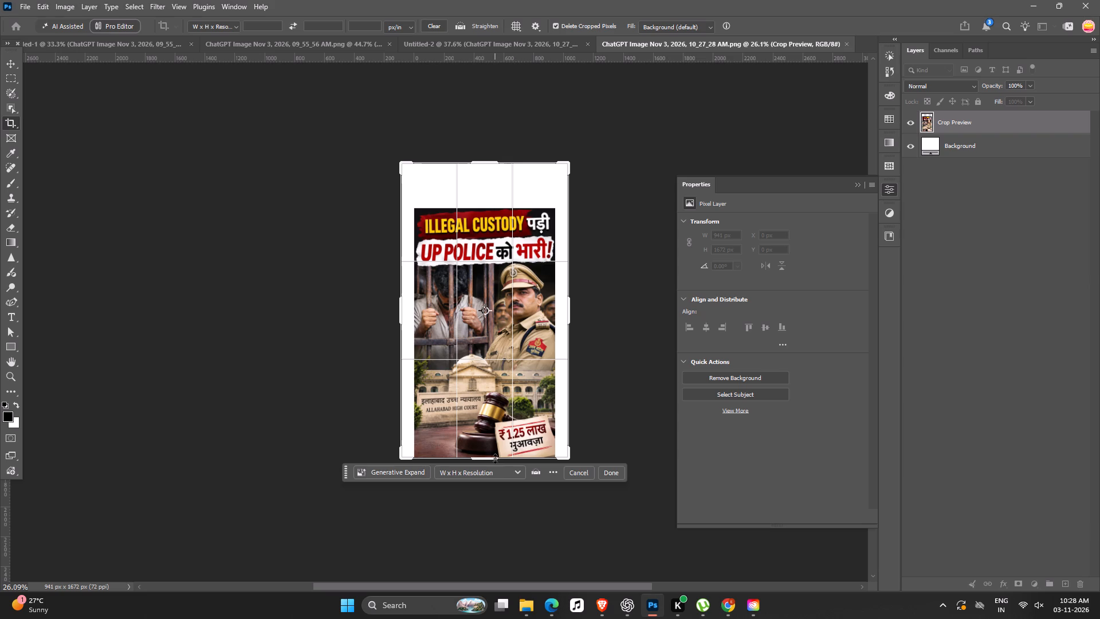
{"action": "left_click_drag", "start_coordinate": [493, 460], "coordinate": [493, 471]}
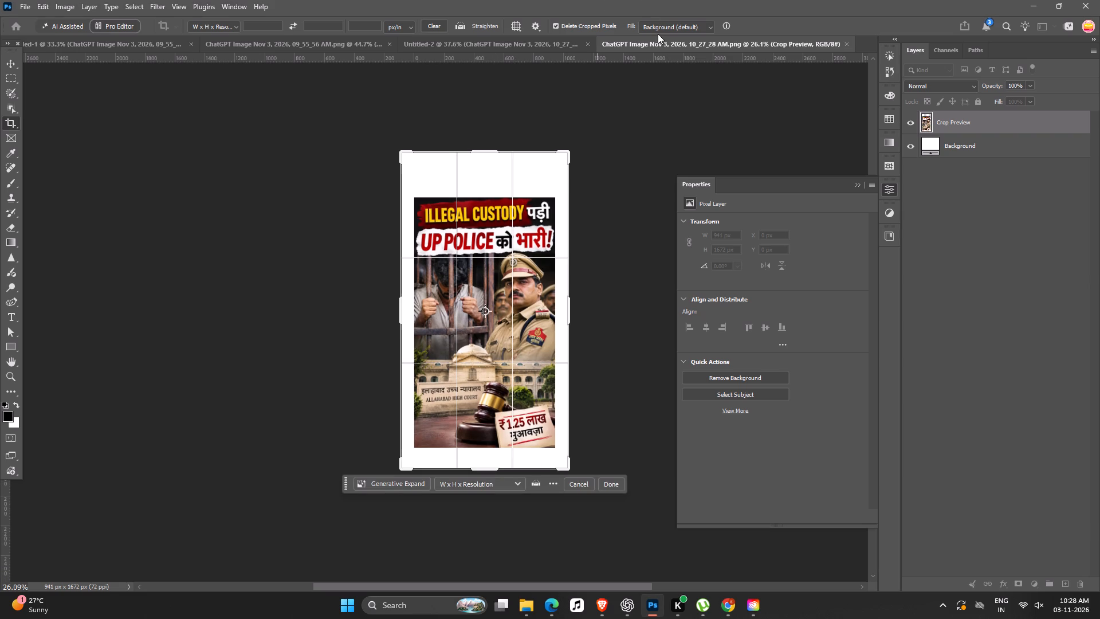
{"action": "left_click", "coordinate": [659, 26]}
{"action": "left_click", "coordinate": [668, 48]}
{"action": "key", "text": "Return"}
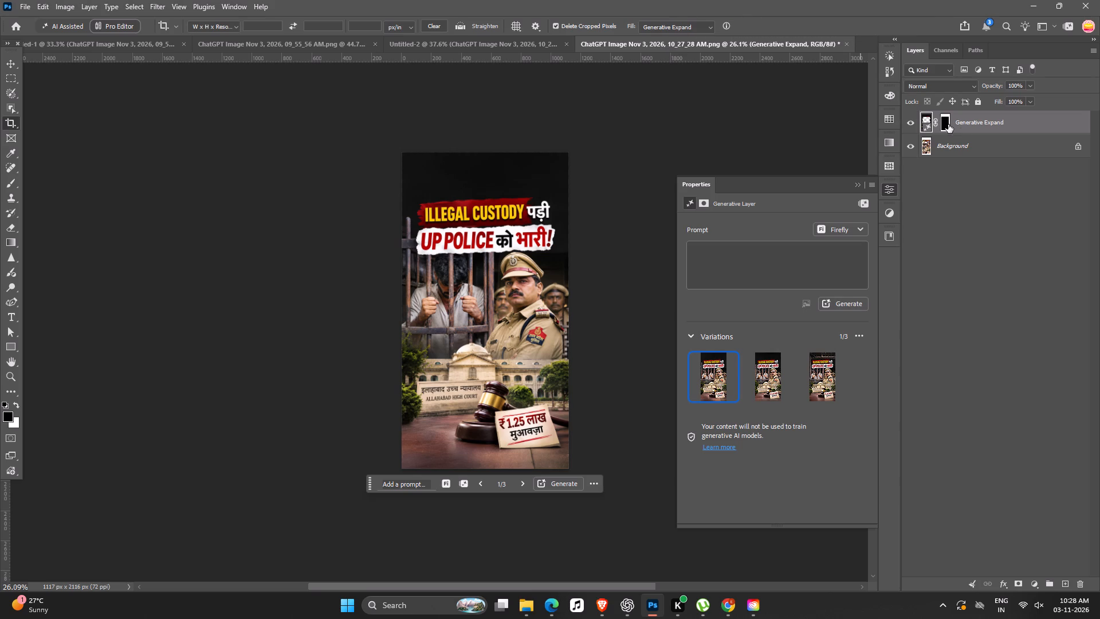
Compare the Generative Expand variations of the cover background and keep the third one.
{"action": "left_click", "coordinate": [766, 383]}
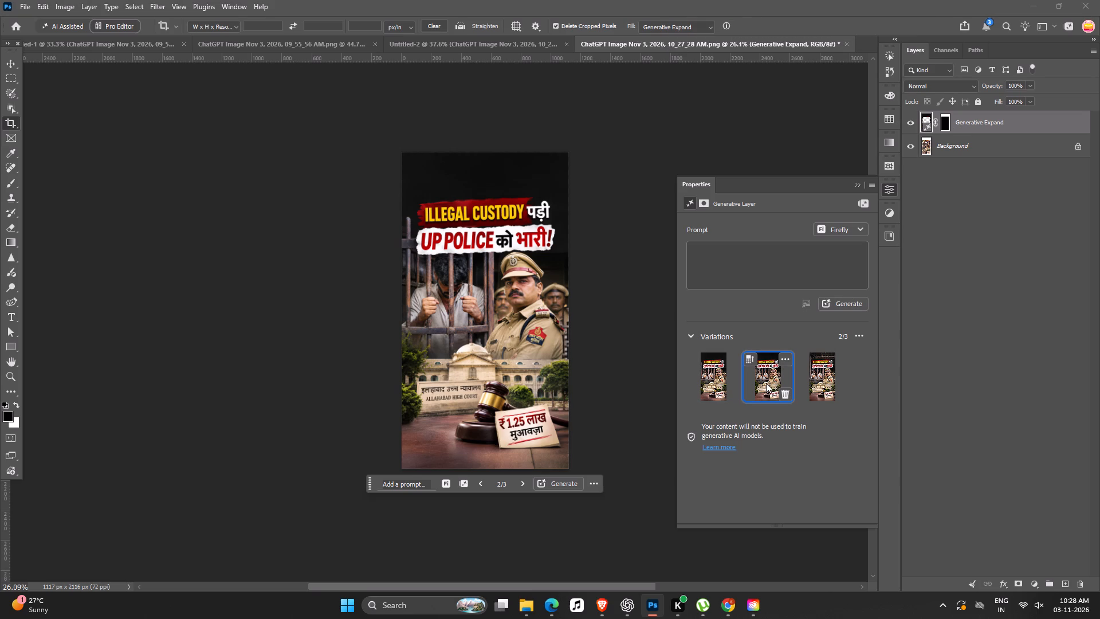
{"action": "left_click", "coordinate": [822, 381]}
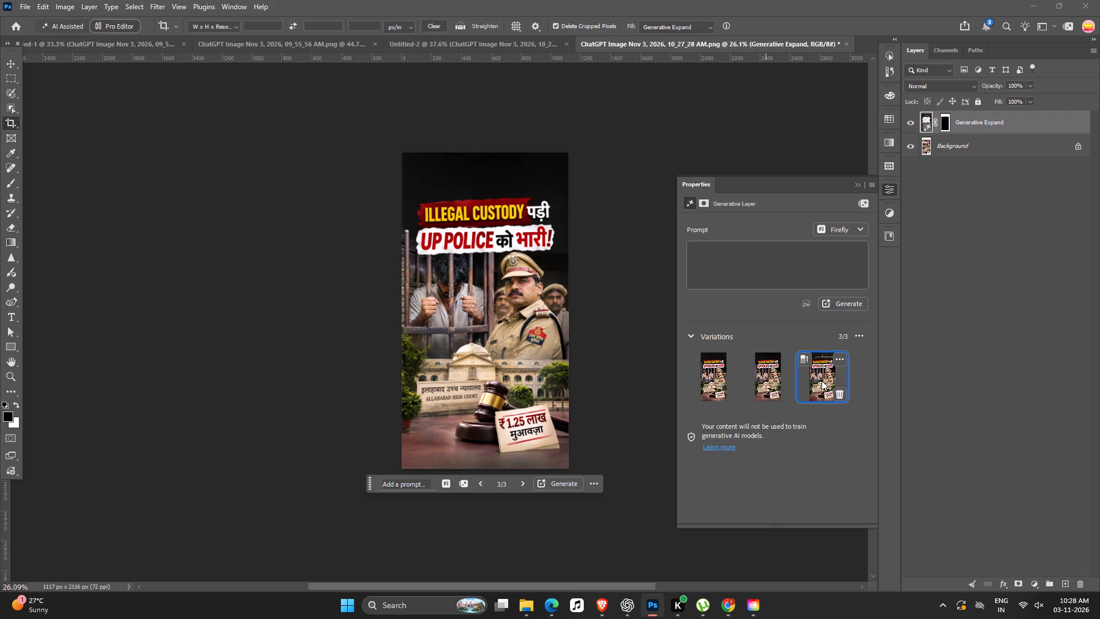
Unlock the background layer, convert it and the Generative Expand layer into a single smart object, and save the contents.
{"action": "left_click", "coordinate": [1081, 145]}
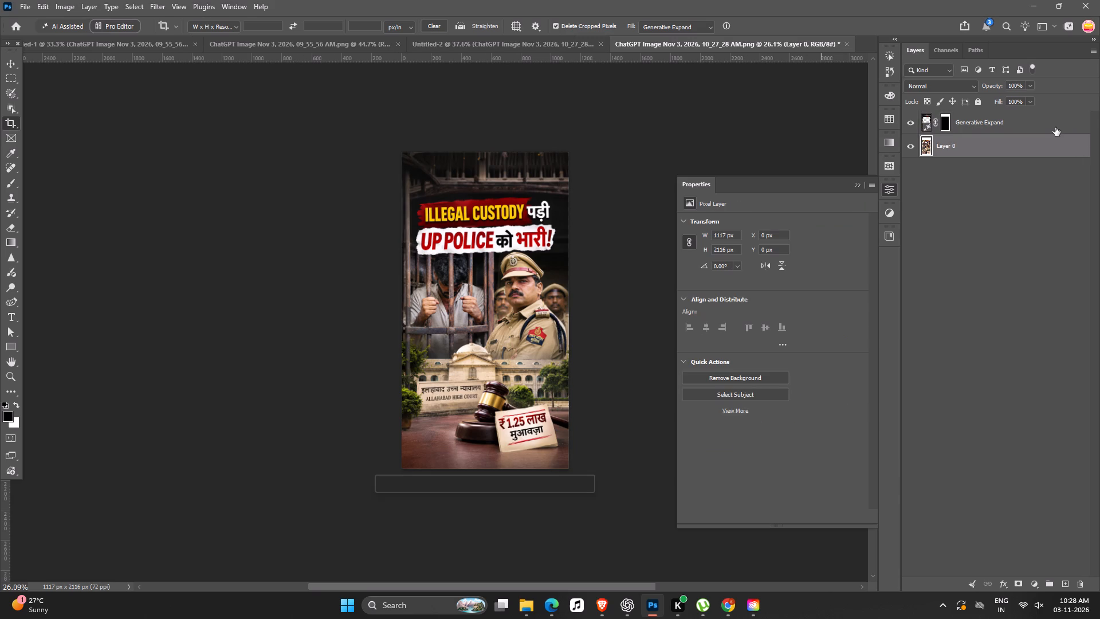
{"action": "left_click", "coordinate": [1055, 127], "text": "shift"}
{"action": "right_click_drag", "start_coordinate": [1055, 127], "coordinate": [1045, 136], "text": "shift"}
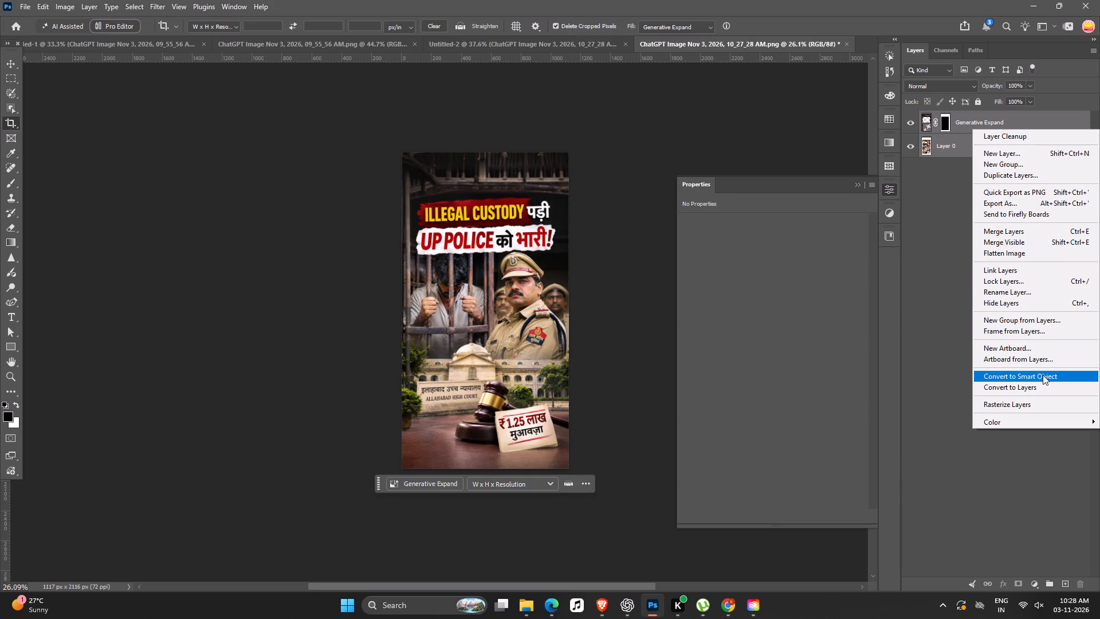
{"action": "left_click", "coordinate": [1043, 377]}
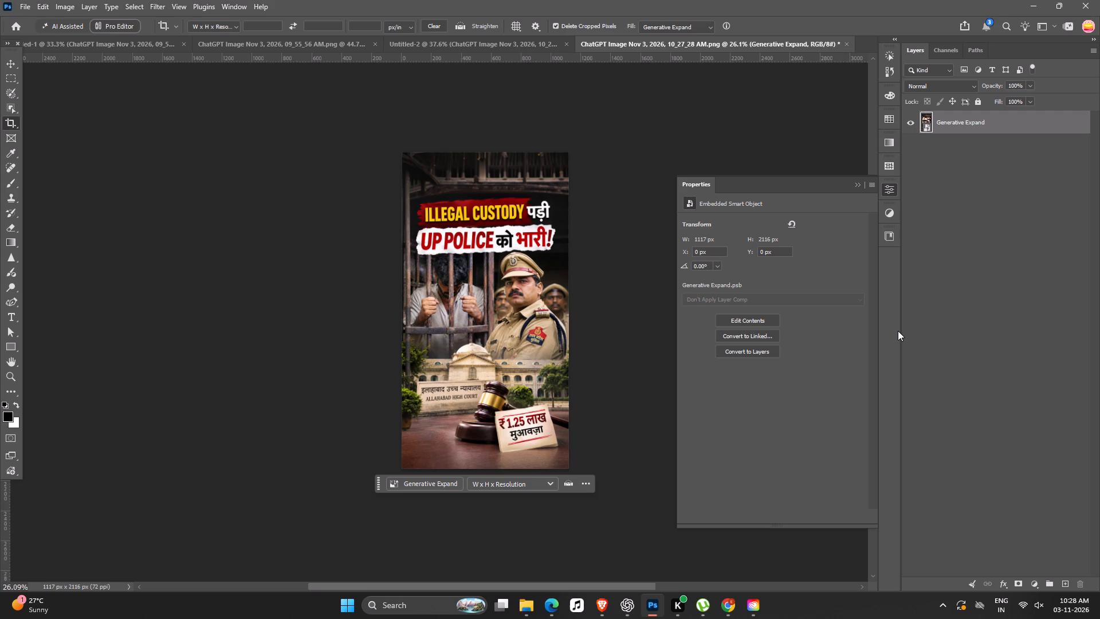
{"action": "key", "text": "ctrl+s"}
Return to the Untitled-2 document and move the expanded cover up to about X -37, Y -23 px, covering the black band at the canvas top.
{"action": "left_click", "coordinate": [453, 47]}
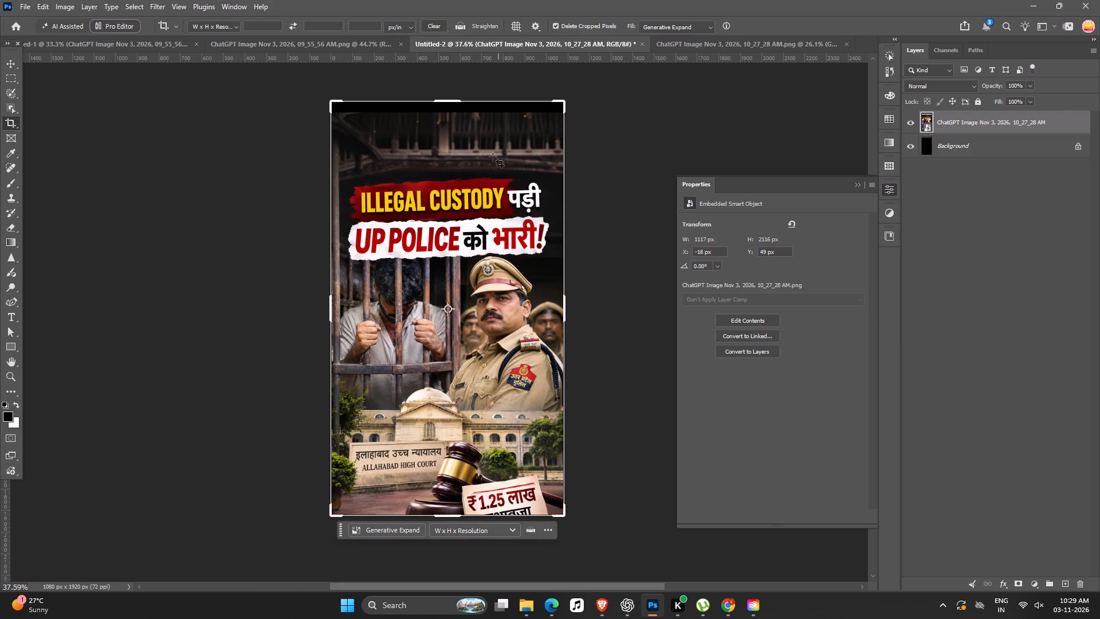
{"action": "key", "text": "b"}
{"action": "key", "text": "v"}
{"action": "left_click_drag", "start_coordinate": [473, 197], "coordinate": [468, 179]}
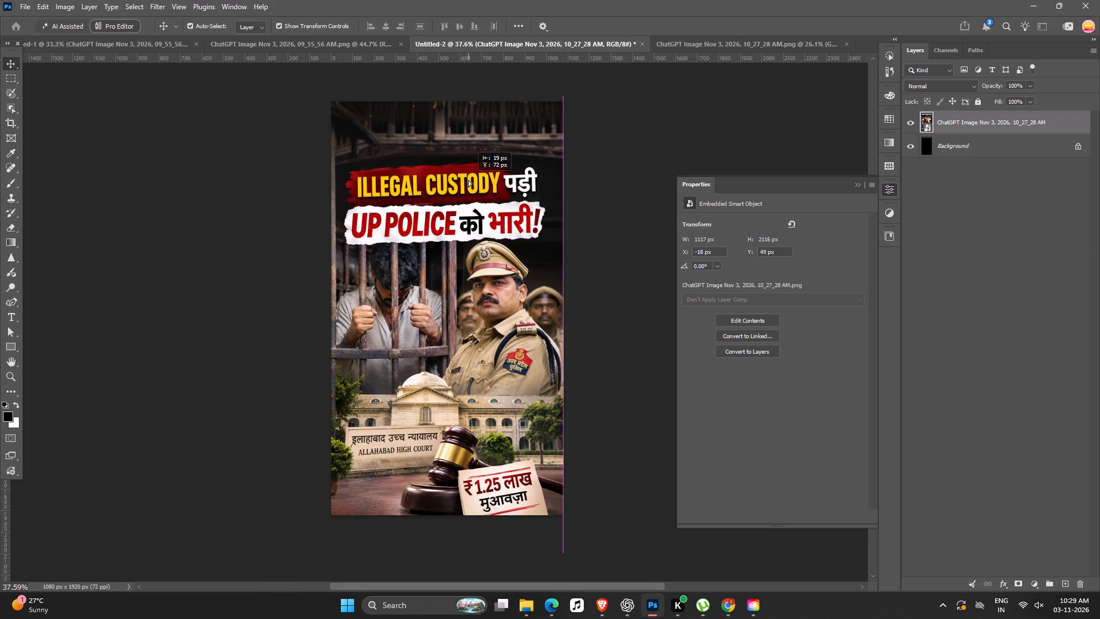
{"action": "left_click_drag", "start_coordinate": [468, 179], "coordinate": [468, 178]}
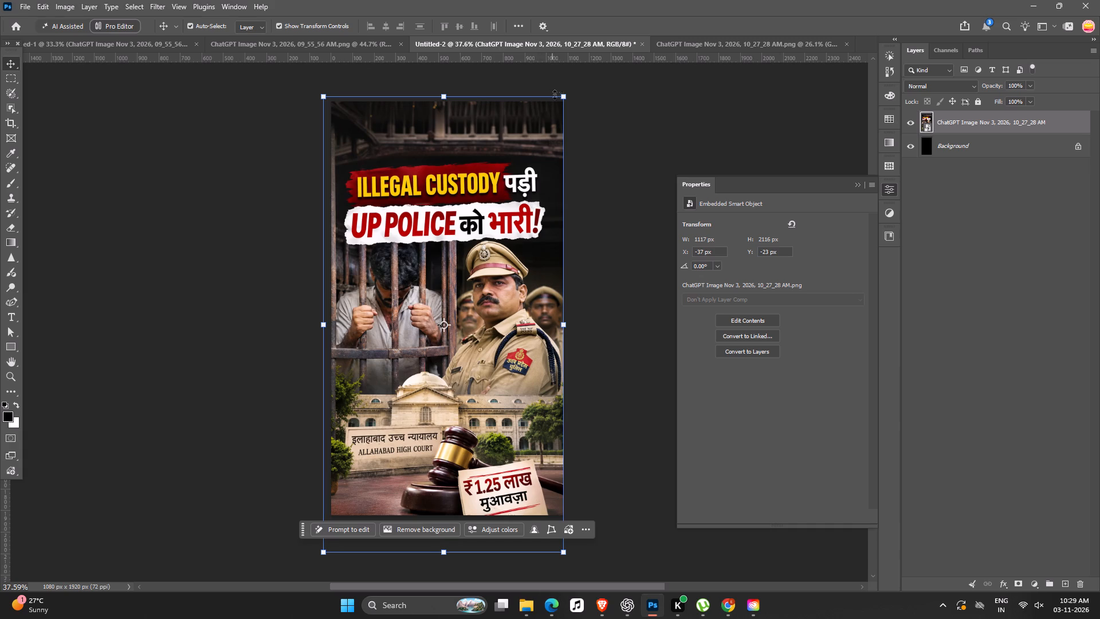
Scale the expanded cover up proportionally to about 105% and centre it on the canvas at X 540, Y 960 px.
{"action": "left_click_drag", "start_coordinate": [565, 92], "coordinate": [611, 91], "text": "alt"}
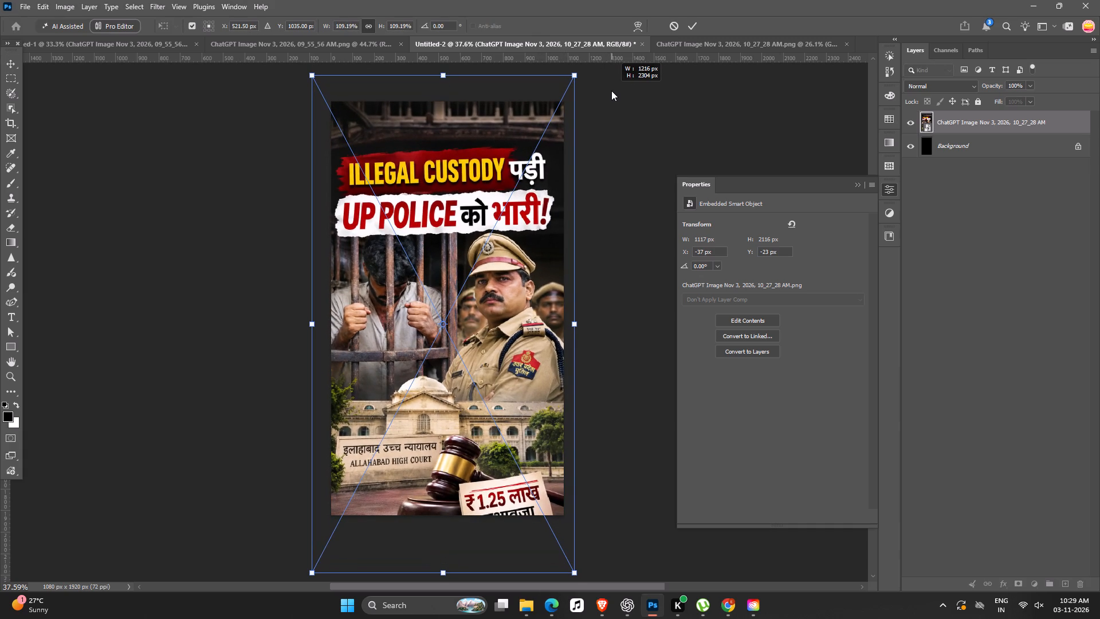
{"action": "left_click_drag", "start_coordinate": [611, 91], "coordinate": [603, 93], "text": "alt"}
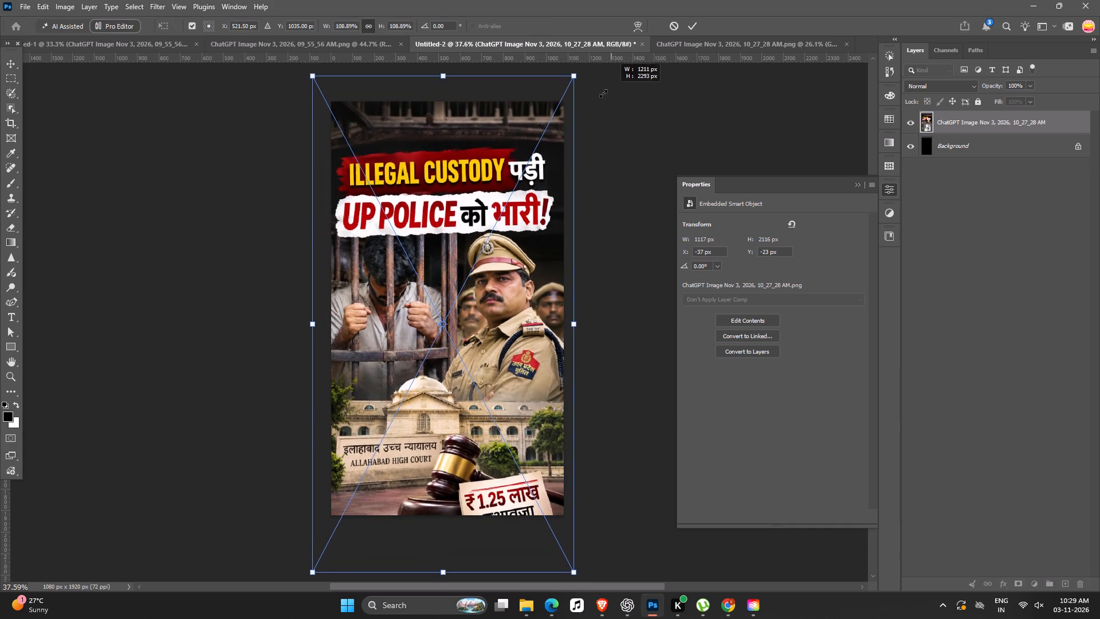
{"action": "left_click_drag", "start_coordinate": [603, 93], "coordinate": [599, 95], "text": "alt"}
{"action": "left_click_drag", "start_coordinate": [452, 195], "coordinate": [460, 179]}
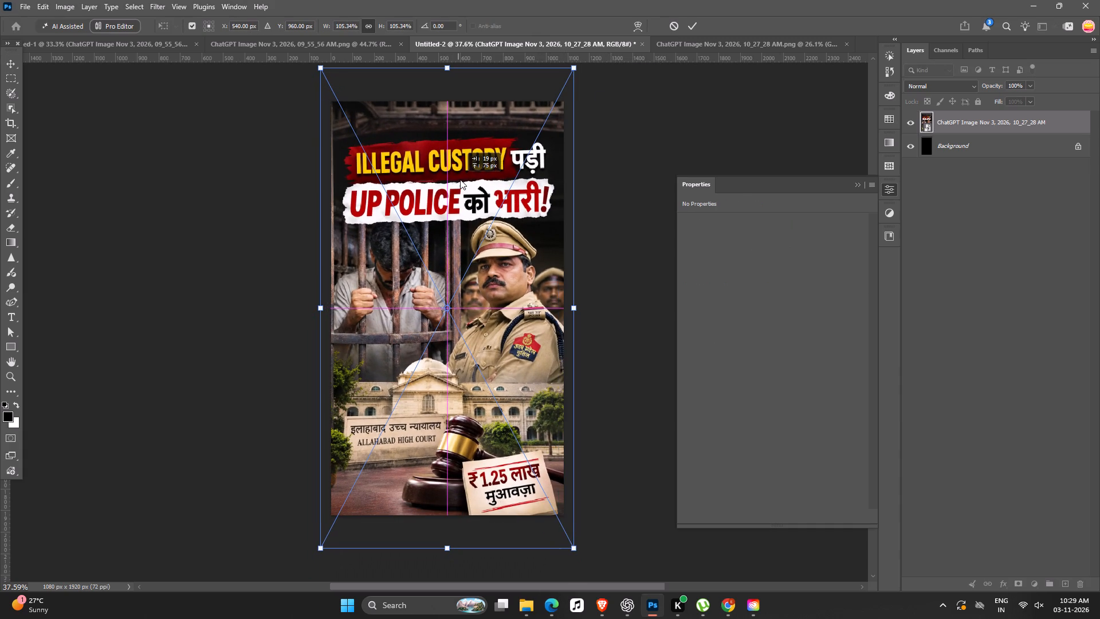
{"action": "left_click_drag", "start_coordinate": [460, 179], "coordinate": [460, 179]}
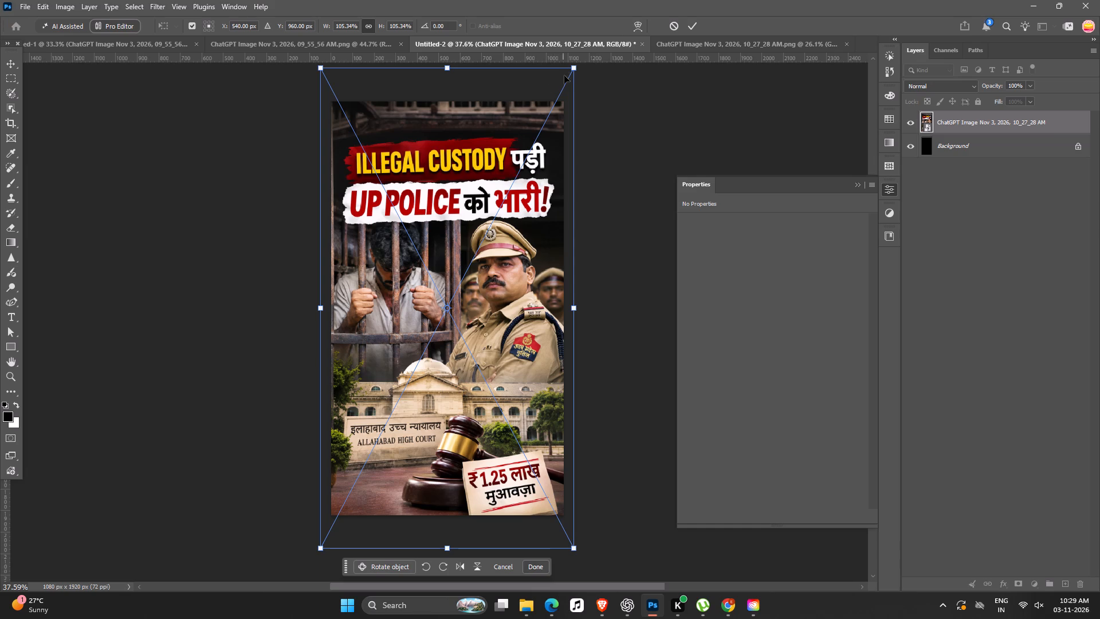
Refine the cover's scale to about 106.5% around its centre, shift it down 30 px overall, and apply the transform.
{"action": "left_click", "coordinate": [577, 68], "text": "alt"}
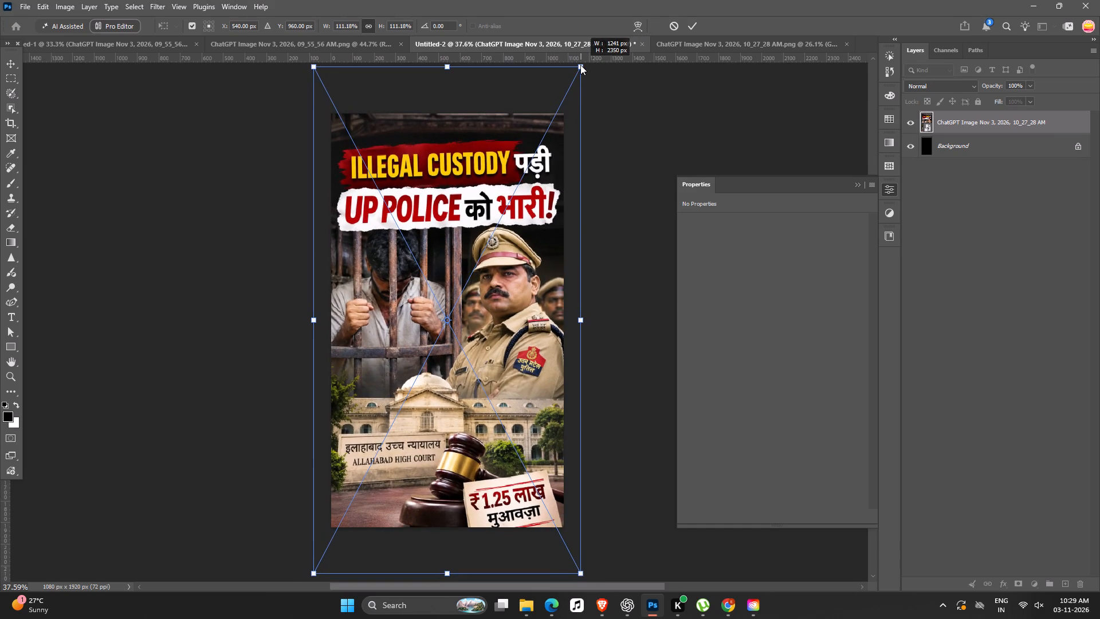
{"action": "left_click", "coordinate": [518, 152]}
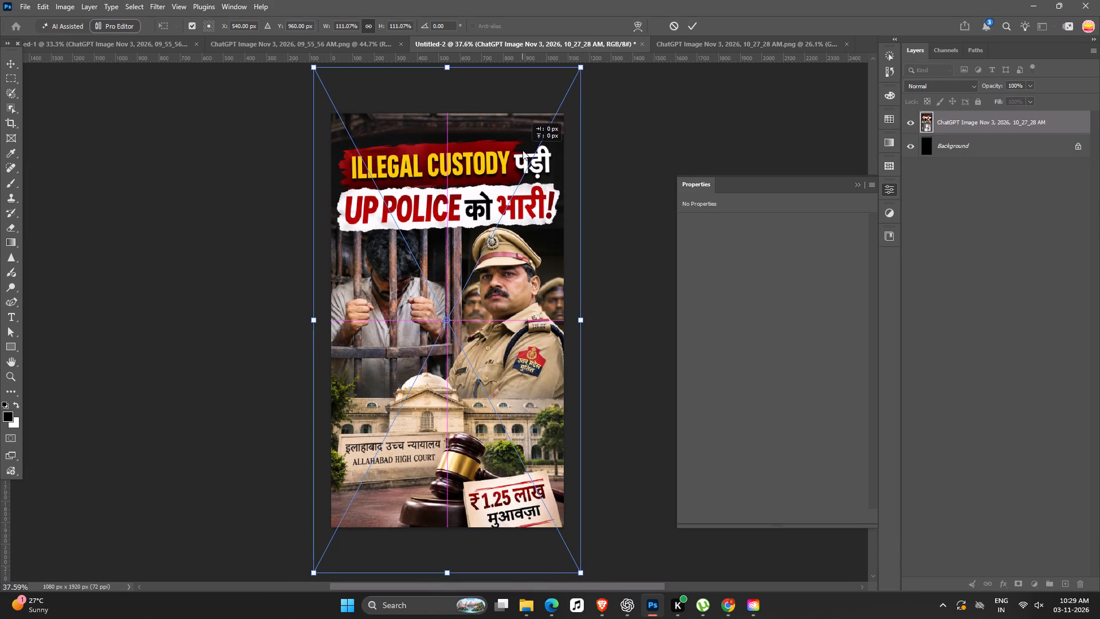
{"action": "left_click_drag", "start_coordinate": [579, 64], "coordinate": [560, 71], "text": "alt"}
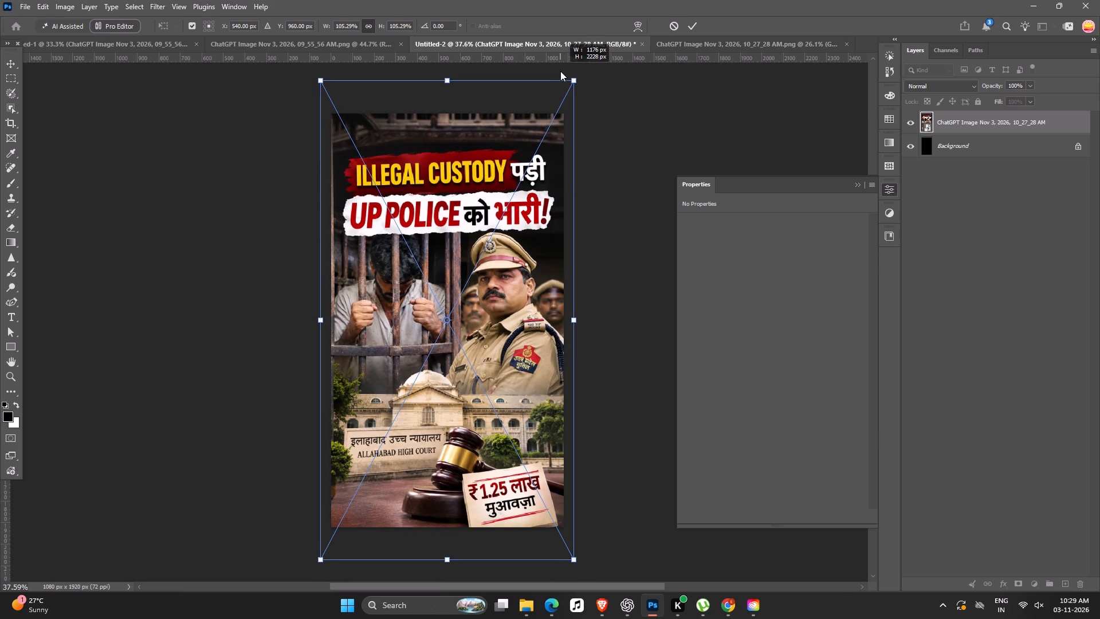
{"action": "left_click_drag", "start_coordinate": [560, 71], "coordinate": [567, 71], "text": "alt"}
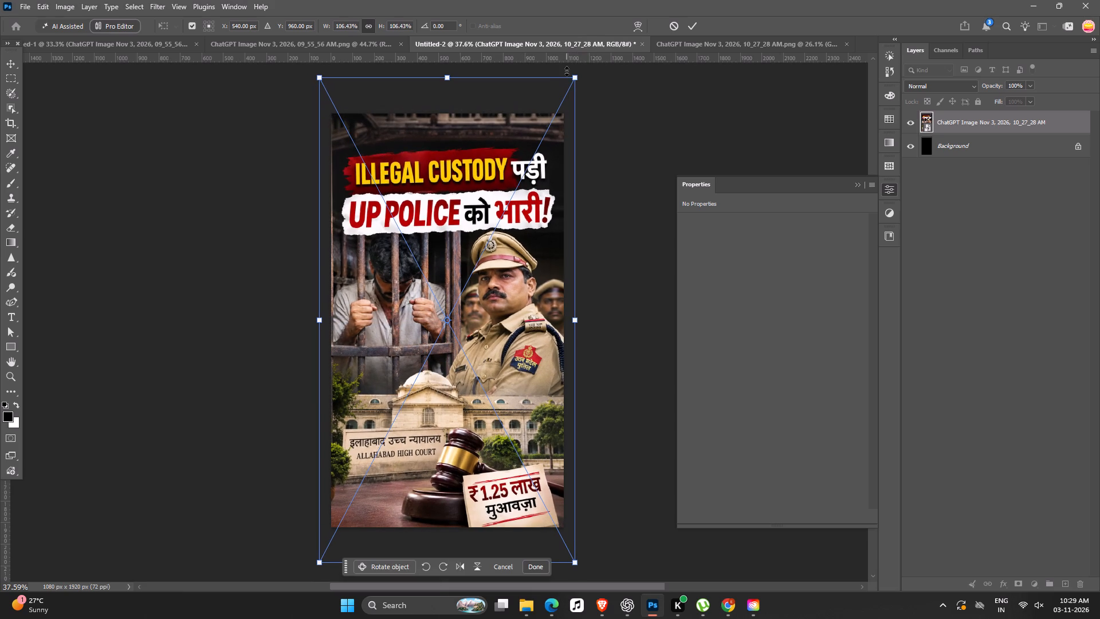
{"action": "key", "text": "shift+Down"}
{"action": "key", "text": "shift+Down"}
{"action": "key", "text": "shift+Down"}
{"action": "key", "text": "shift+Down"}
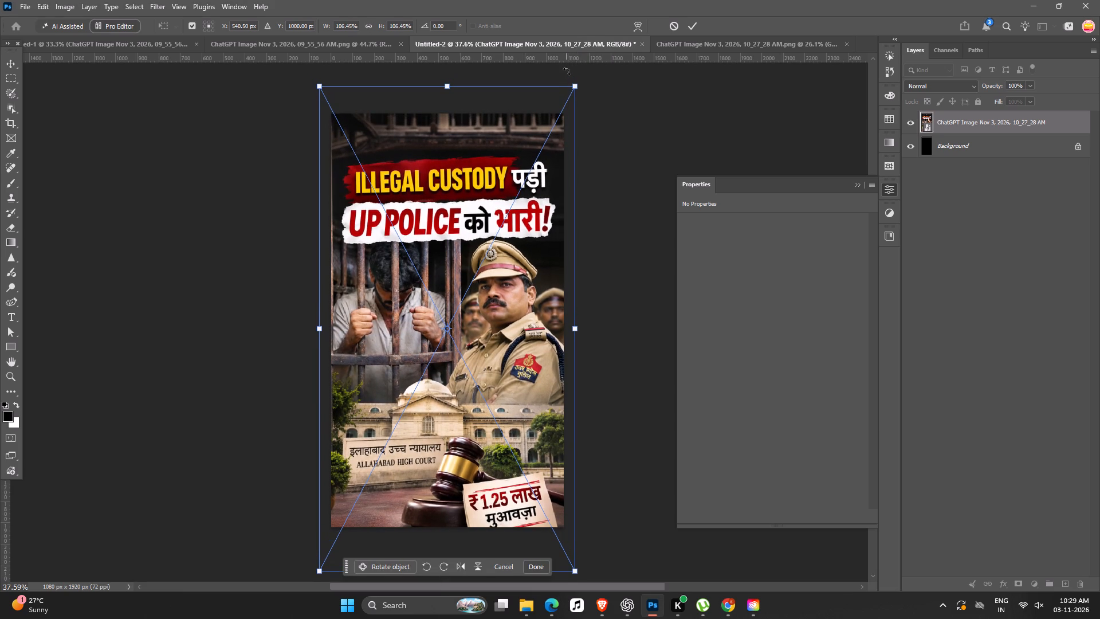
{"action": "key", "text": "shift+Up"}
{"action": "key", "text": "Return"}
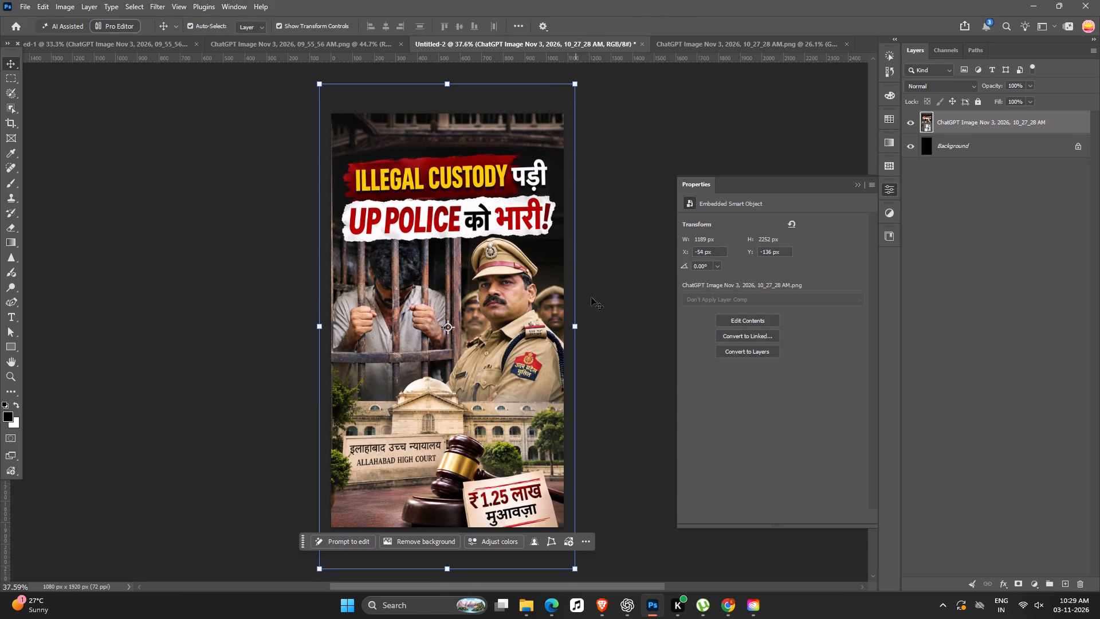
{"action": "left_click", "coordinate": [634, 432]}
{"action": "left_click", "coordinate": [529, 414]}
Switch to the Downloads folder in File Explorer.
{"action": "left_click", "coordinate": [524, 607]}
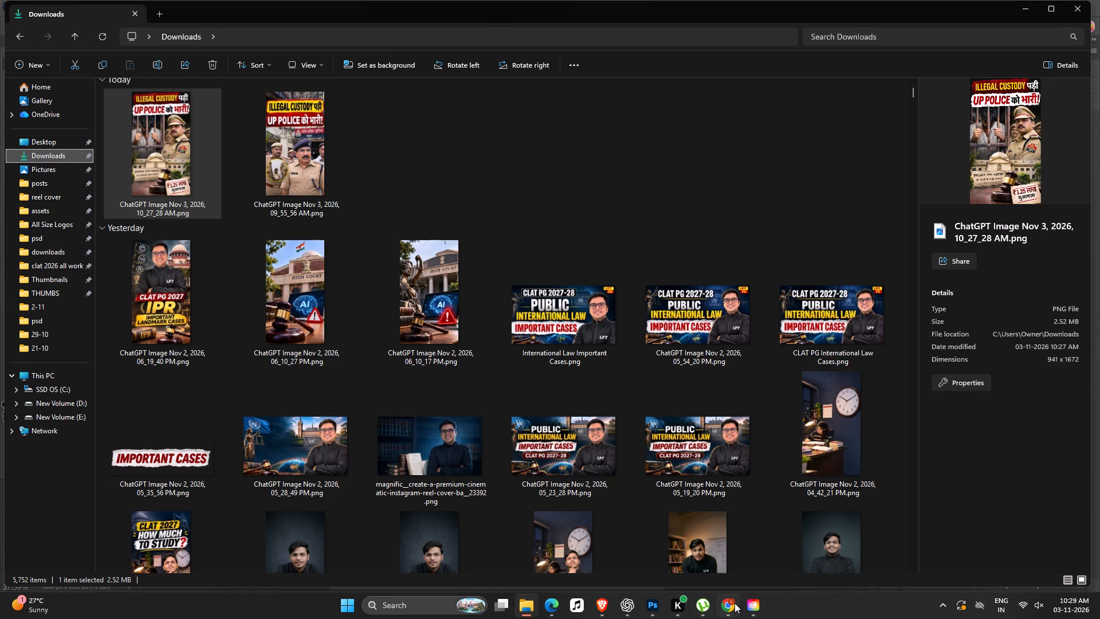
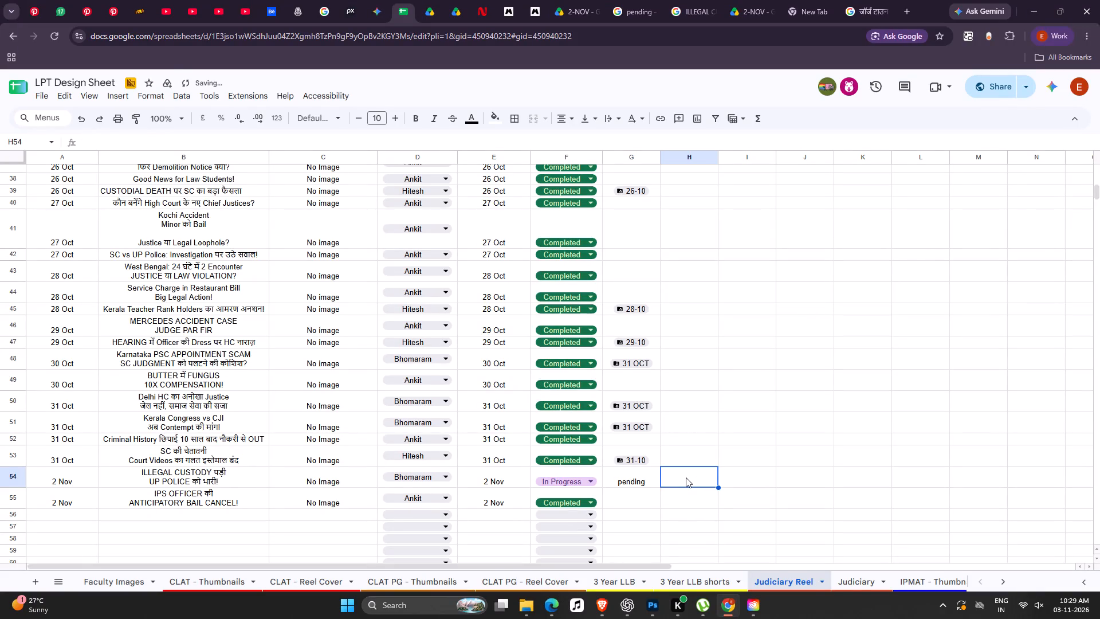
Place Judiciary REEL.png from the All Size Logos folder into Untitled-2, scale it proportionally to fill the canvas, and apply the placement.
{"action": "left_click", "coordinate": [532, 602]}
{"action": "double_click", "coordinate": [60, 222]}
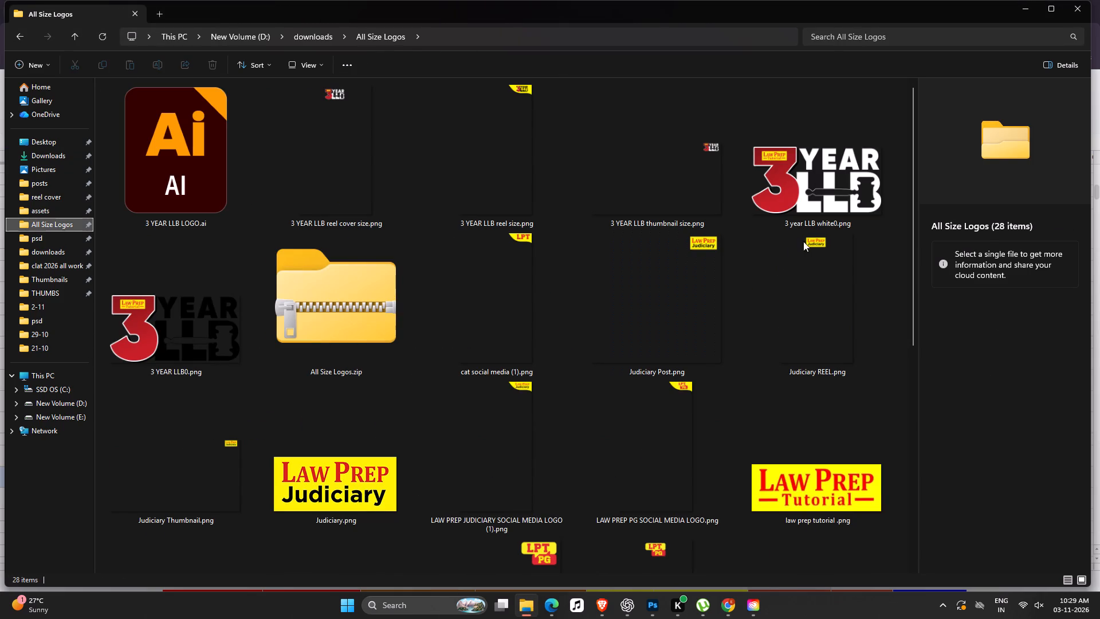
{"action": "left_click_drag", "start_coordinate": [804, 241], "coordinate": [517, 430]}
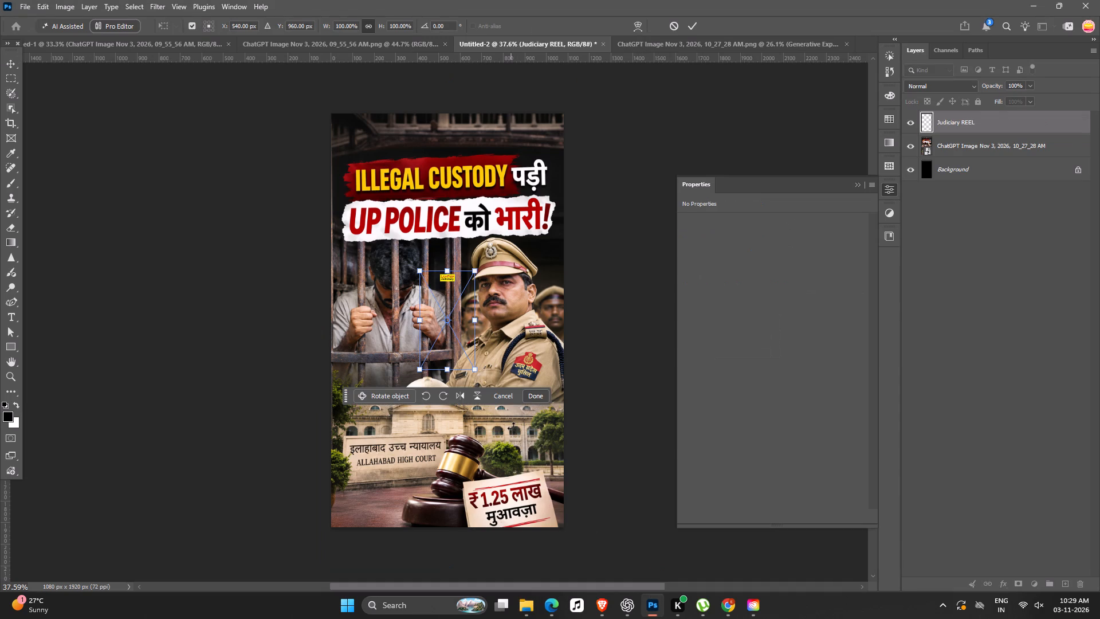
{"action": "left_click_drag", "start_coordinate": [476, 268], "coordinate": [589, 194], "text": "alt"}
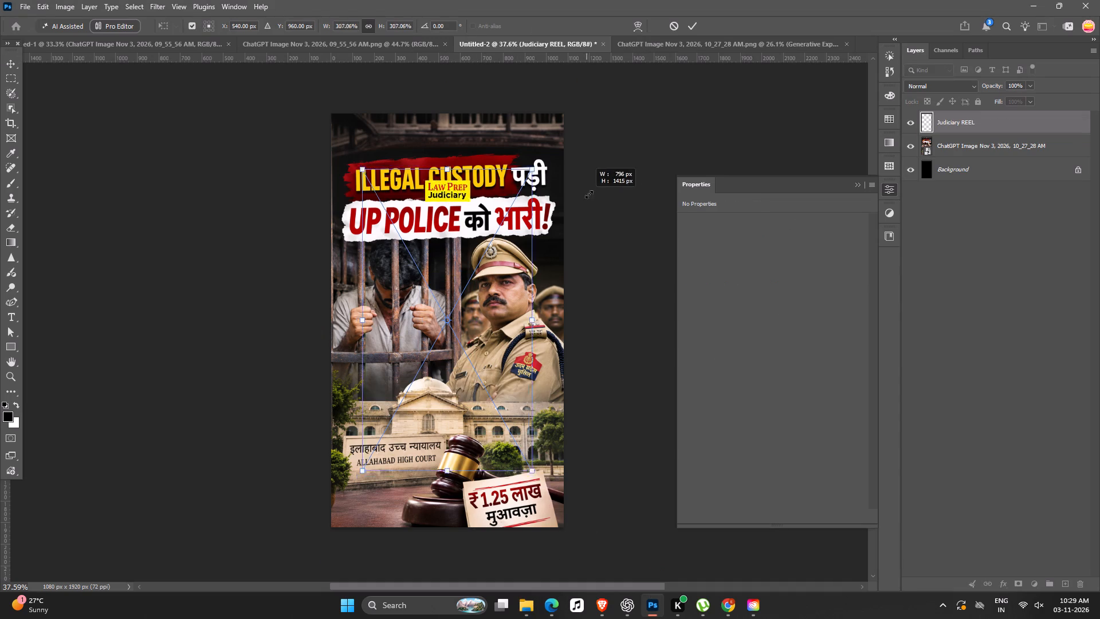
{"action": "left_click_drag", "start_coordinate": [589, 194], "coordinate": [667, 169], "text": "alt"}
{"action": "key", "text": "Return"}
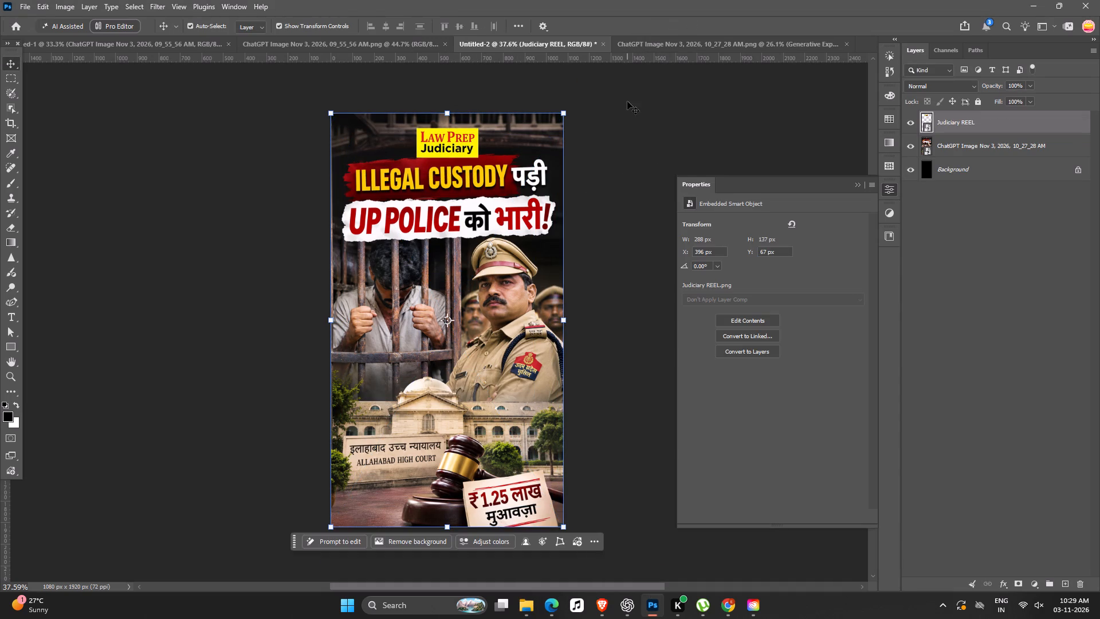
{"action": "left_click", "coordinate": [627, 101]}
Move the ChatGPT cover image straight down to about Y -69 px, keeping its horizontal position, so the headline sits clear of the logo.
{"action": "left_click_drag", "start_coordinate": [467, 328], "coordinate": [469, 340]}
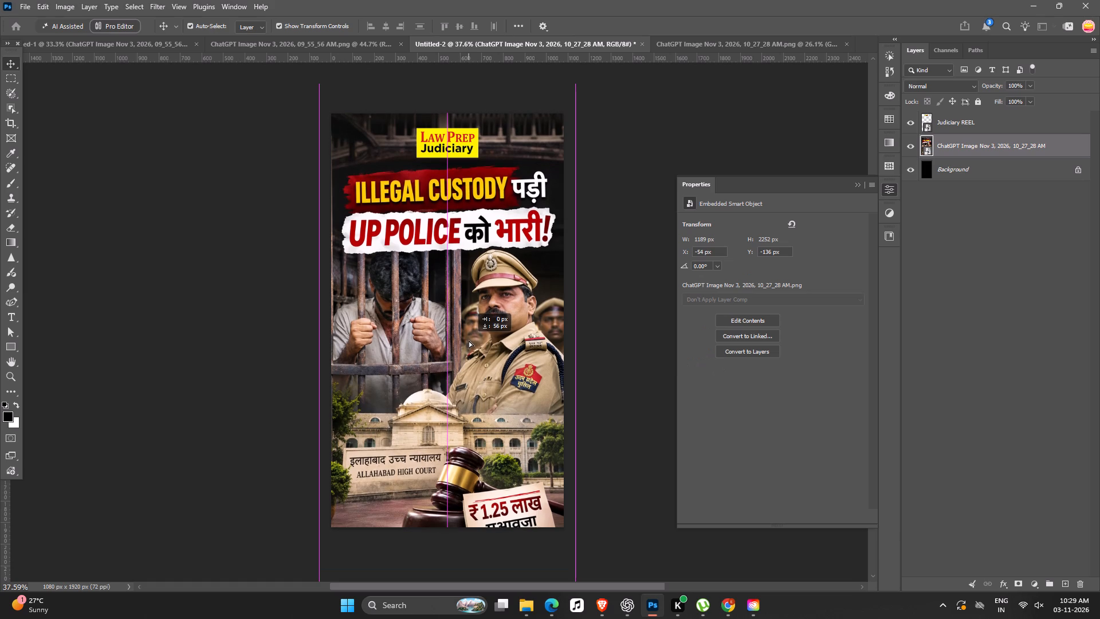
{"action": "left_click_drag", "start_coordinate": [469, 340], "coordinate": [469, 339]}
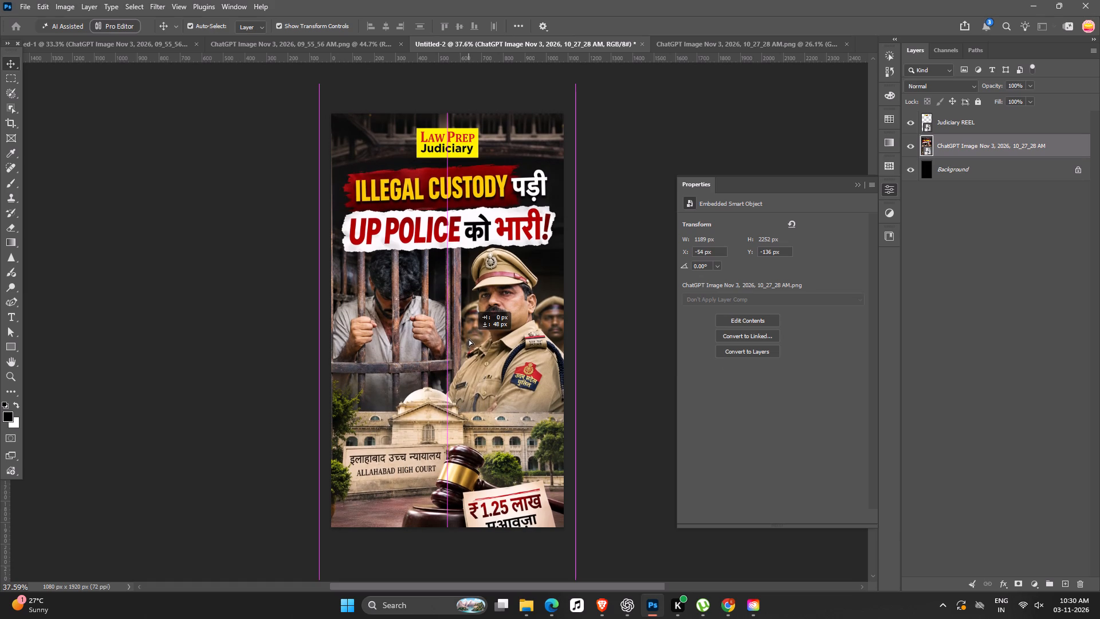
{"action": "left_click_drag", "start_coordinate": [469, 339], "coordinate": [469, 343]}
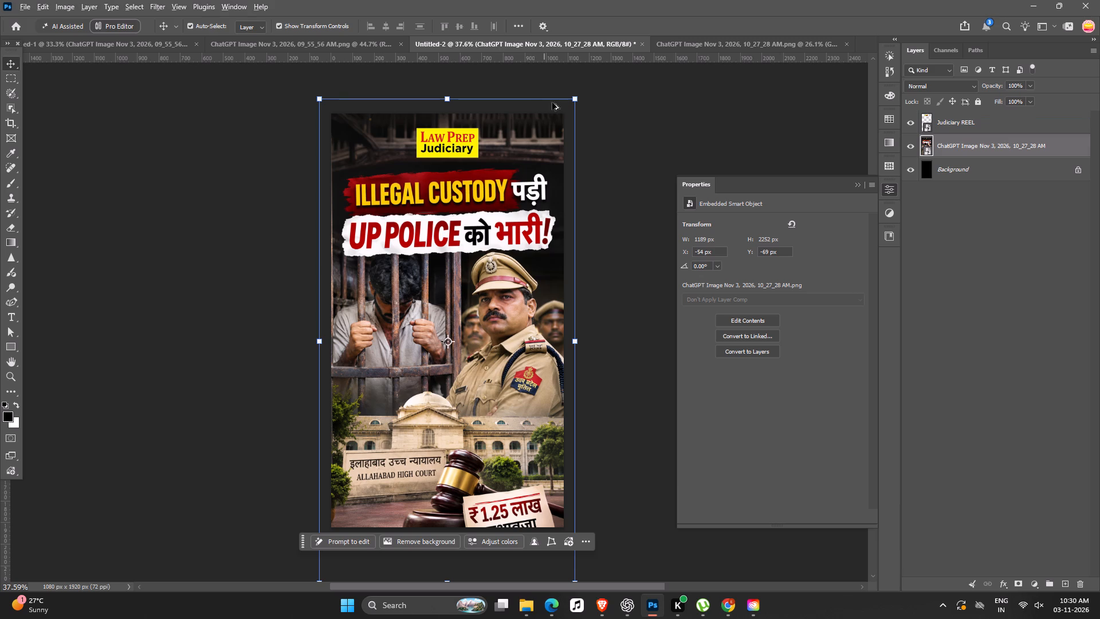
Scale the cover down proportionally to about 97% around its centre and shift it up to Y 1026.5 px, covering the canvas top.
{"action": "left_click_drag", "start_coordinate": [572, 97], "coordinate": [531, 95], "text": "alt"}
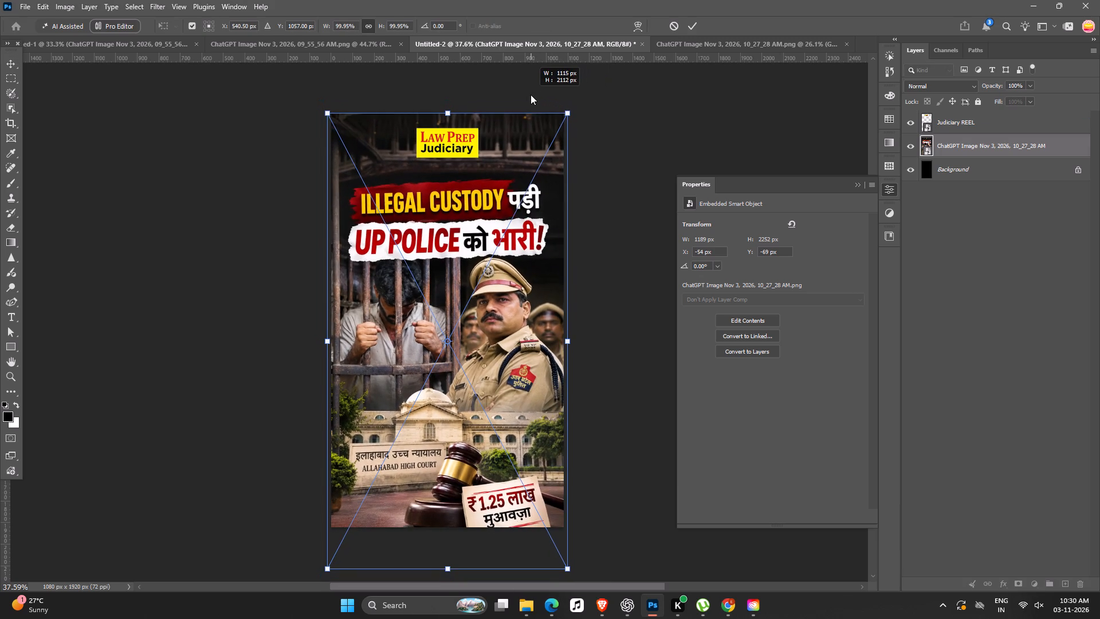
{"action": "left_click_drag", "start_coordinate": [531, 95], "coordinate": [516, 95], "text": "alt"}
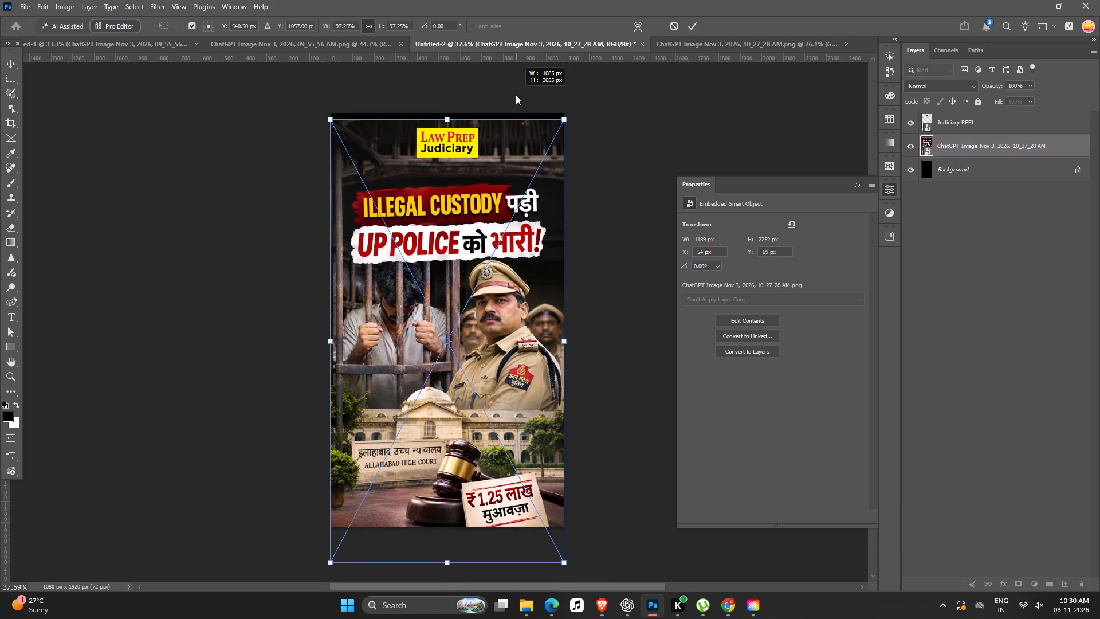
{"action": "left_click_drag", "start_coordinate": [516, 95], "coordinate": [516, 95], "text": "alt"}
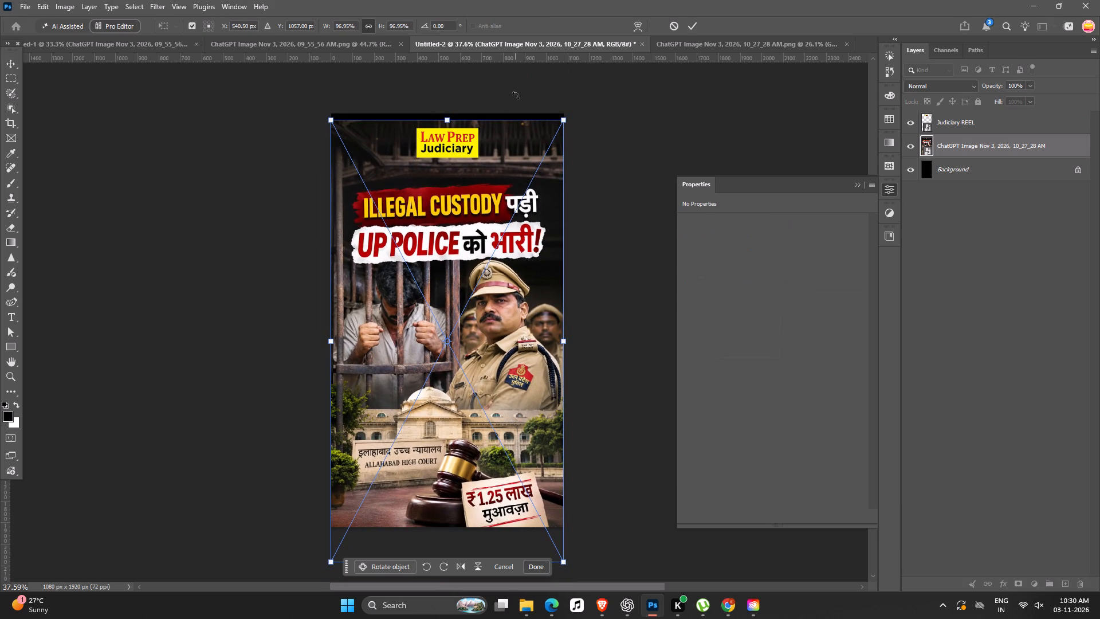
{"action": "key", "text": "shift+Up"}
{"action": "key", "text": "shift+Up"}
{"action": "key", "text": "shift+Up"}
{"action": "key", "text": "shift+Up"}
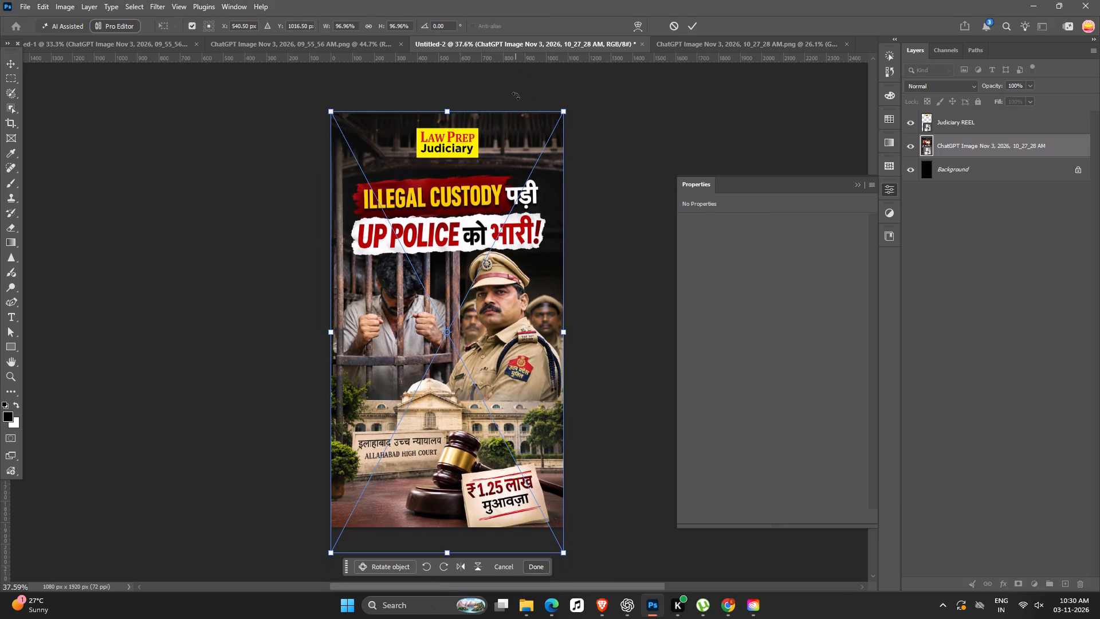
{"action": "key", "text": "shift+Up"}
{"action": "key", "text": "shift+Up"}
{"action": "key", "text": "shift+Down"}
{"action": "key", "text": "shift+Down"}
{"action": "key", "text": "shift+Down"}
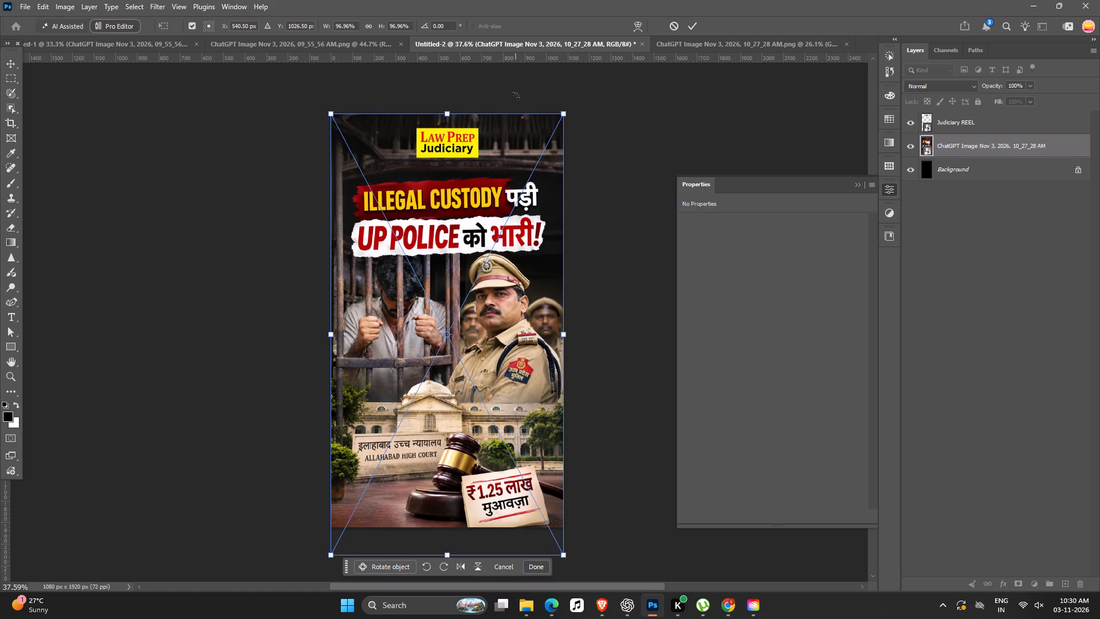
Enlarge the cover proportionally to about 101.9% around its centre, shift it right to about X 551 px, and apply the transform.
{"action": "left_click_drag", "start_coordinate": [563, 113], "coordinate": [584, 115], "text": "alt"}
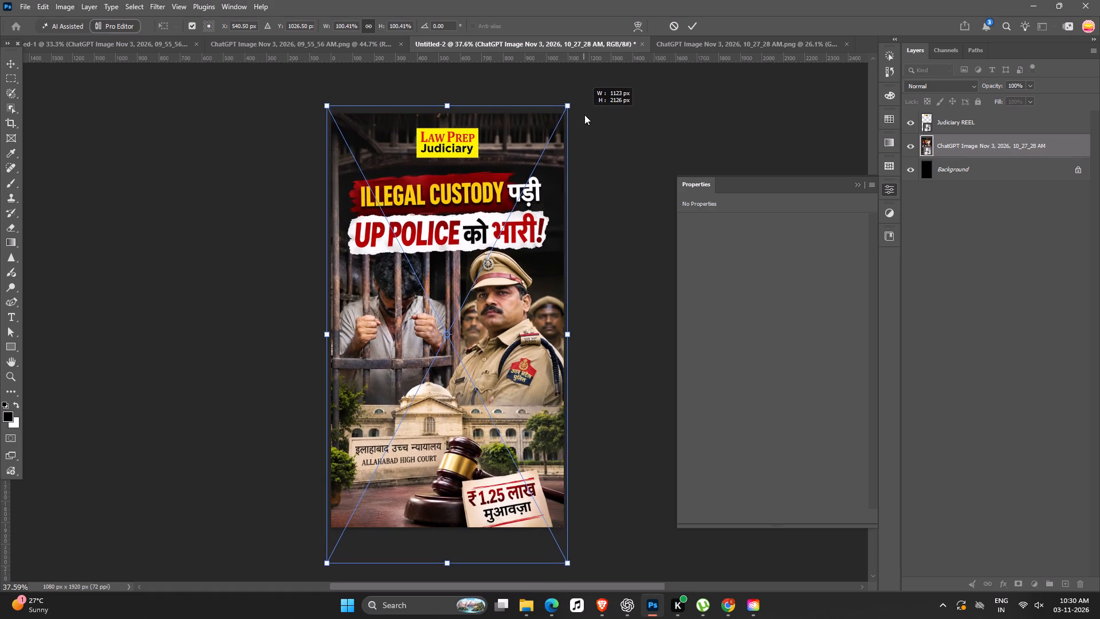
{"action": "left_click_drag", "start_coordinate": [584, 115], "coordinate": [590, 113], "text": "alt"}
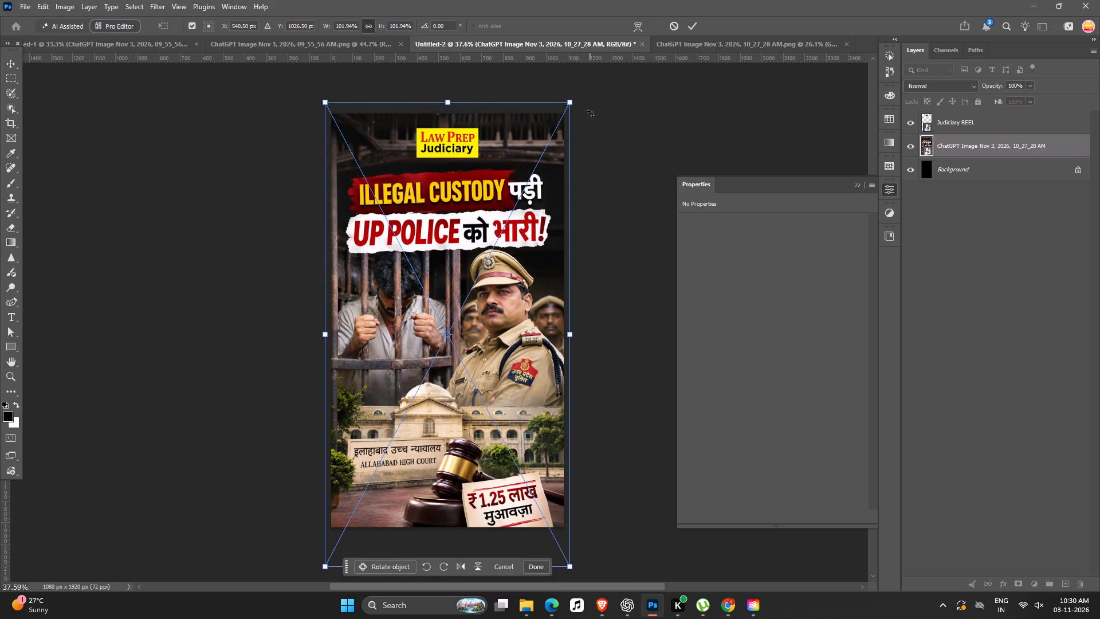
{"action": "key", "text": "Right"}
{"action": "key", "text": "Right"}
{"action": "key", "text": "Right"}
{"action": "key", "text": "Right"}
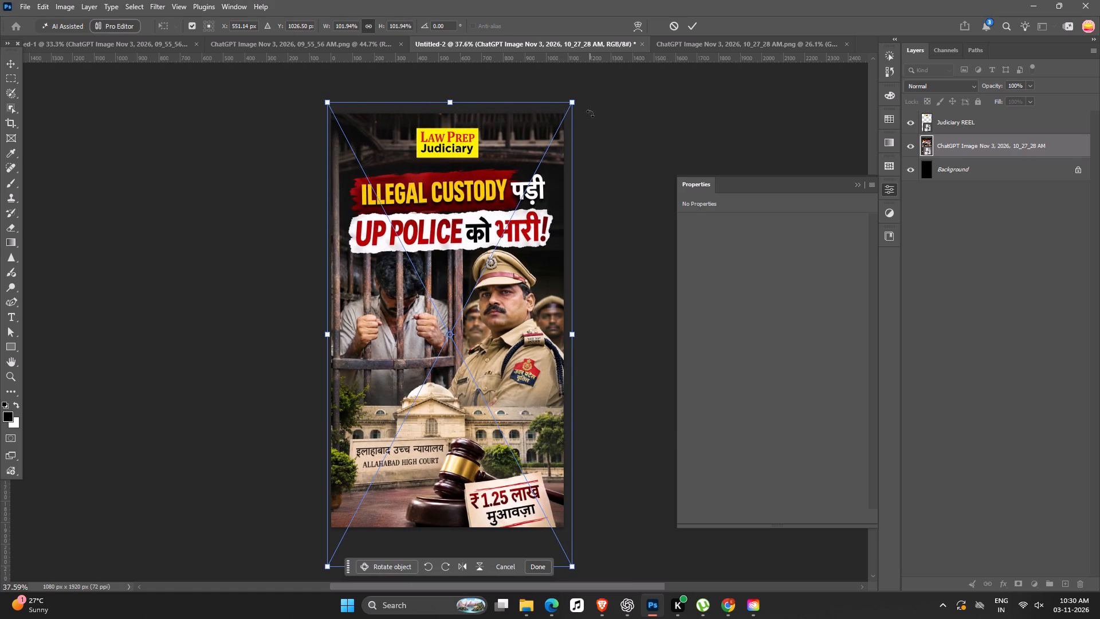
{"action": "key", "text": "Return"}
Select the Judiciary REEL logo layer and activate the Rectangle tool.
{"action": "key", "text": "space"}
{"action": "key", "text": "space"}
{"action": "key", "text": "space"}
{"action": "key", "text": "space"}
{"action": "key", "text": "space"}
{"action": "key", "text": "space"}
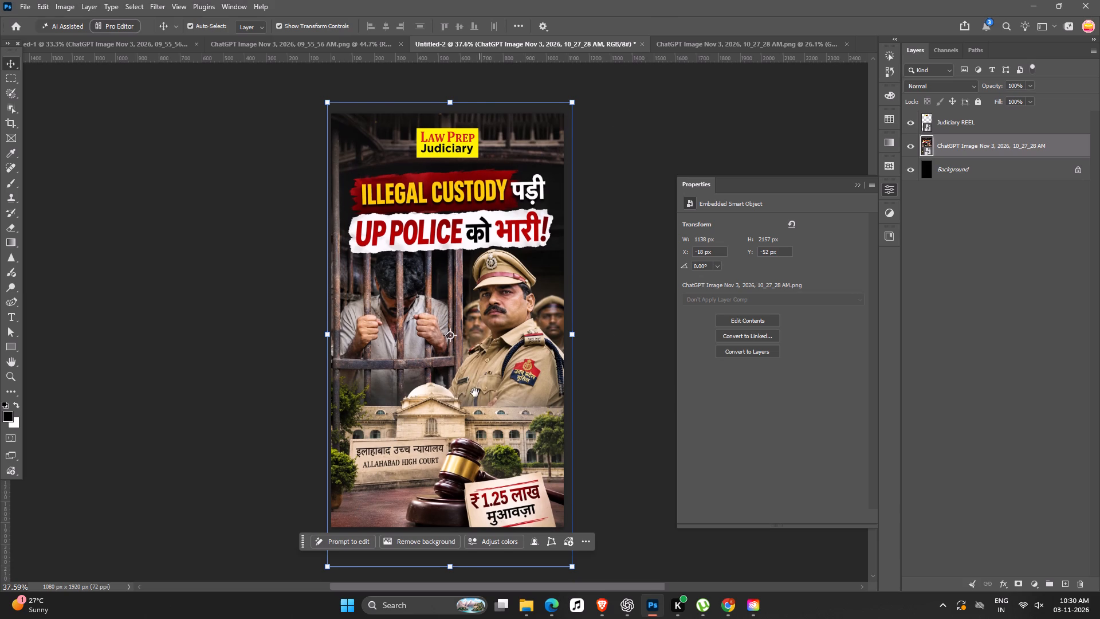
{"action": "left_click_drag", "start_coordinate": [473, 393], "coordinate": [463, 363]}
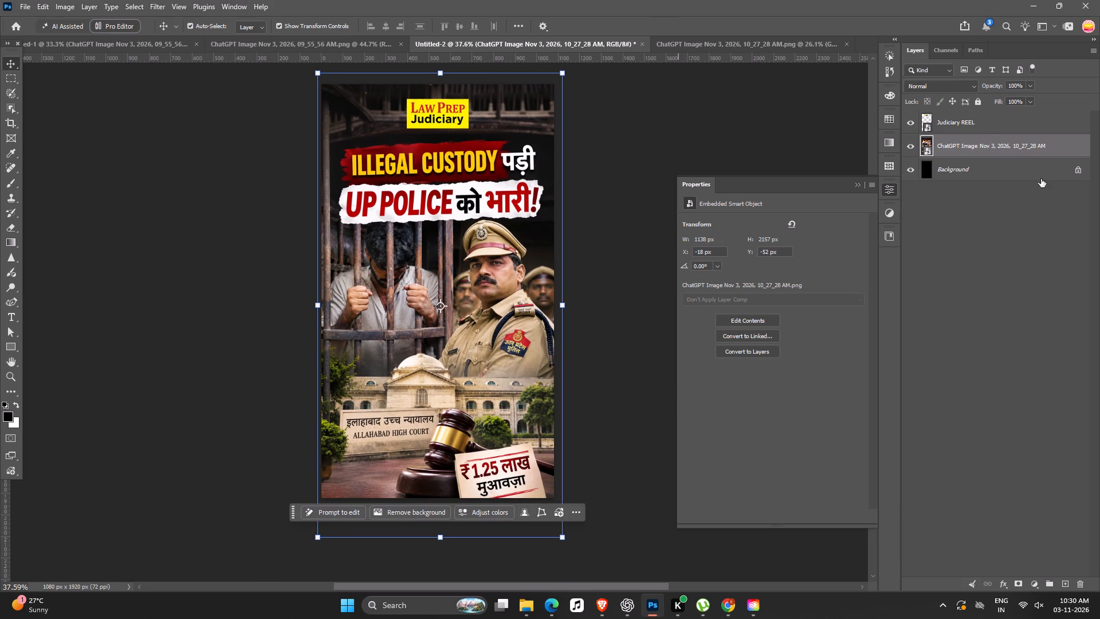
{"action": "left_click", "coordinate": [995, 124]}
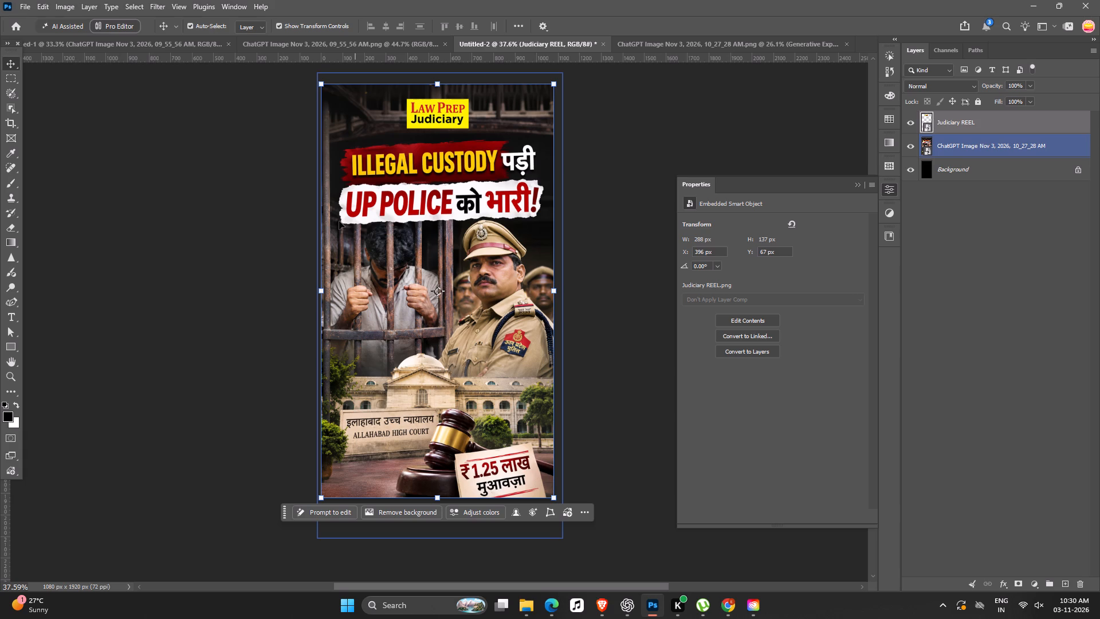
{"action": "left_click", "coordinate": [5, 342]}
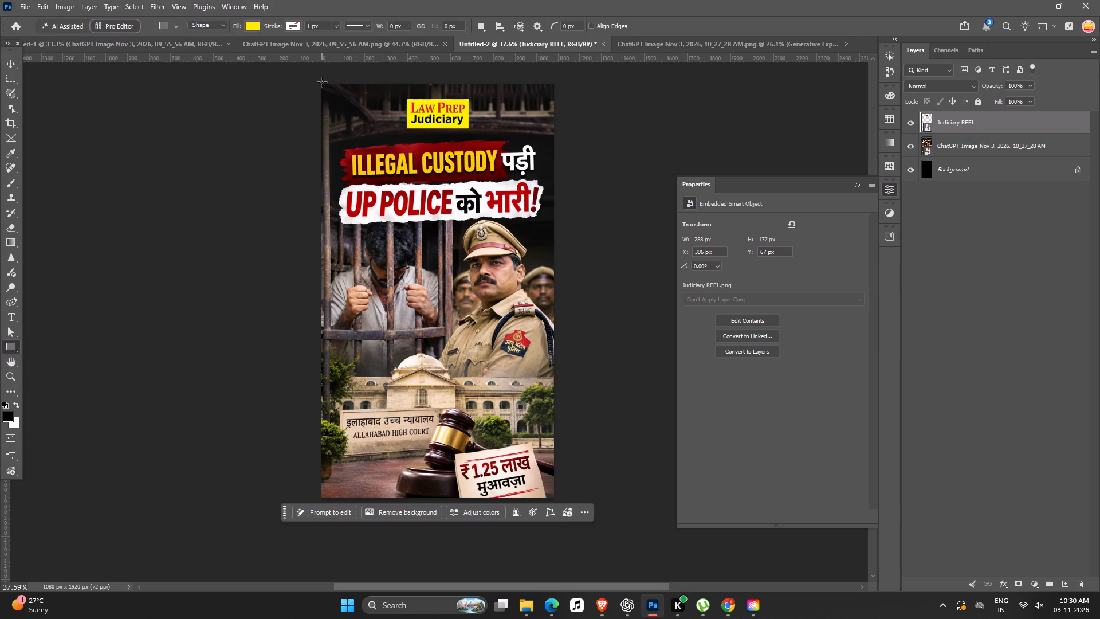
Switch to Pinterest in Chrome, browse the related background pins, and copy the dark grey brushed-metal texture image.
{"action": "left_click", "coordinate": [719, 597]}
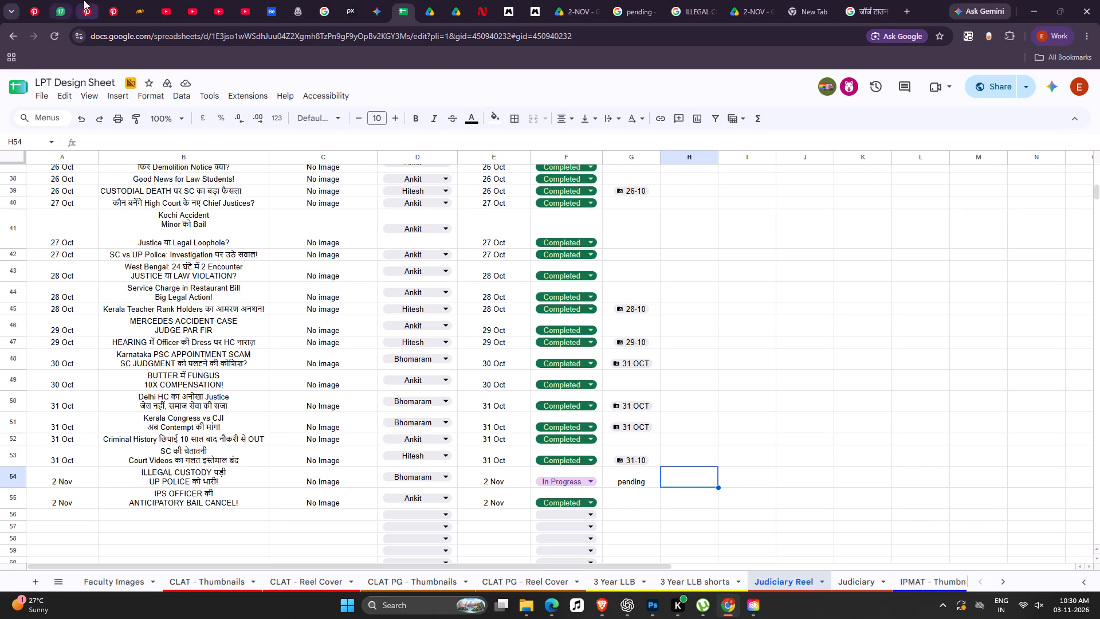
{"action": "left_click", "coordinate": [89, 0]}
{"action": "left_click", "coordinate": [114, 1]}
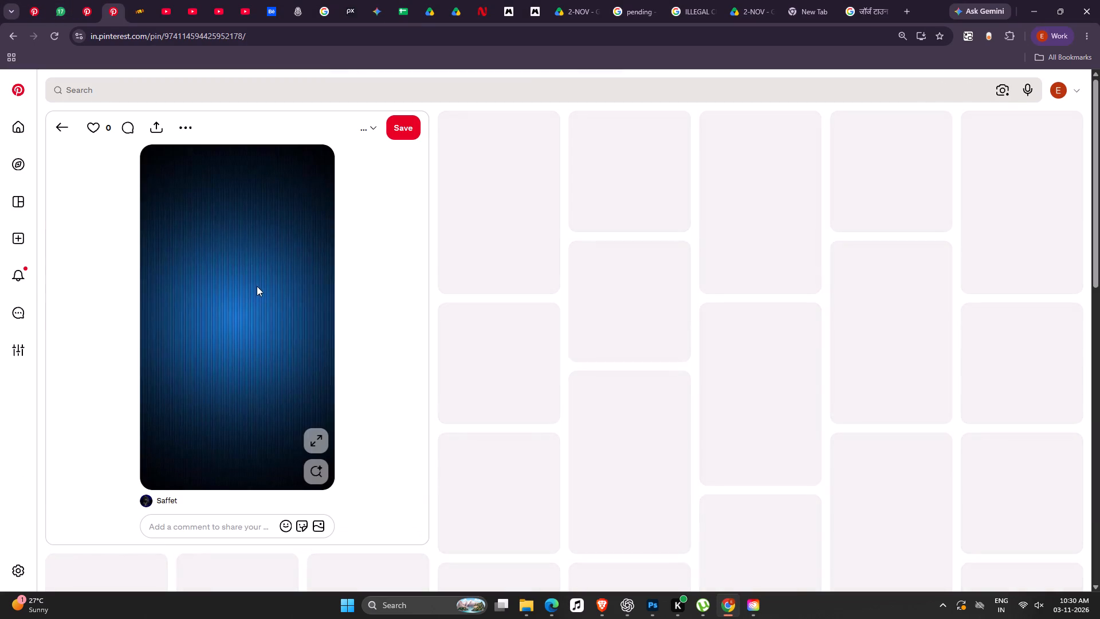
{"action": "right_click", "coordinate": [257, 286]}
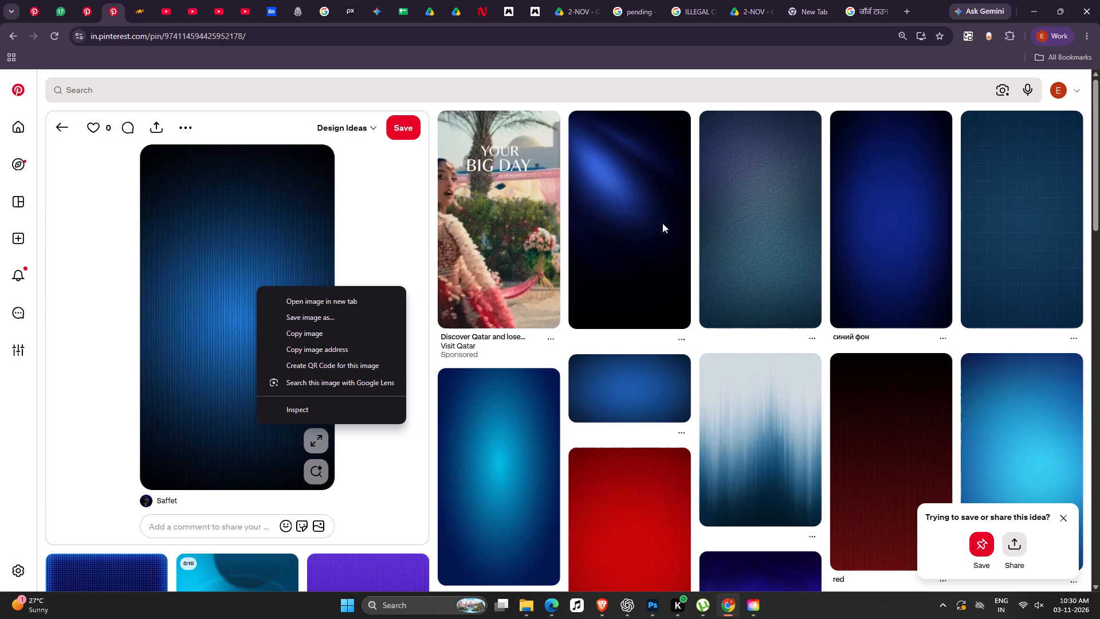
{"action": "scroll", "coordinate": [779, 343], "scroll_direction": "down", "scroll_amount": 5}
{"action": "scroll", "coordinate": [780, 343], "scroll_direction": "up", "scroll_amount": 7}
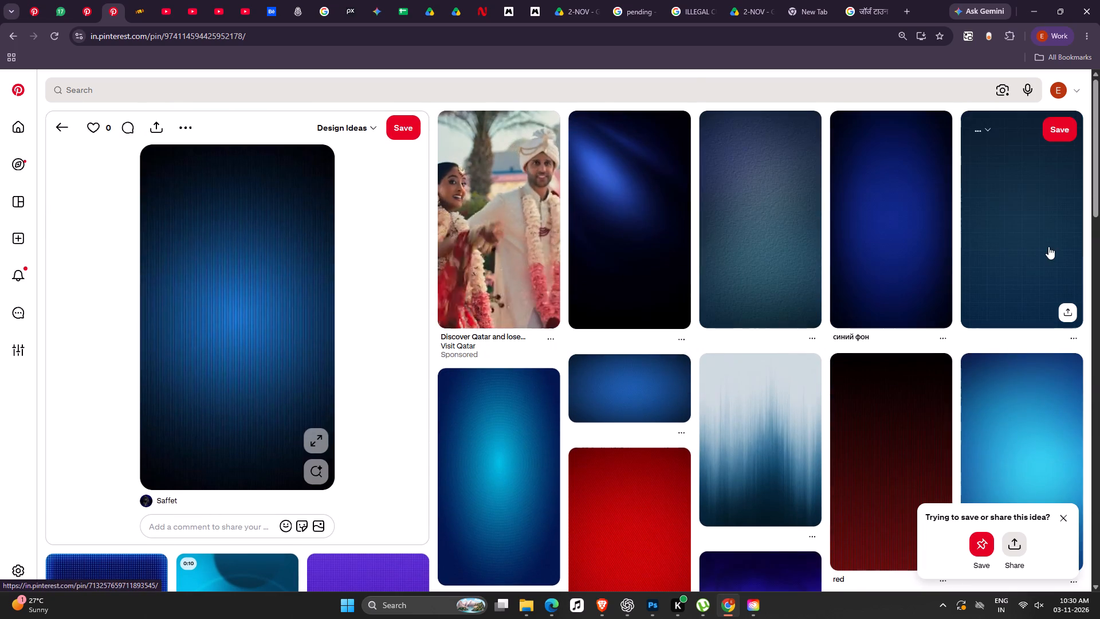
{"action": "scroll", "coordinate": [789, 306], "scroll_direction": "down", "scroll_amount": 10}
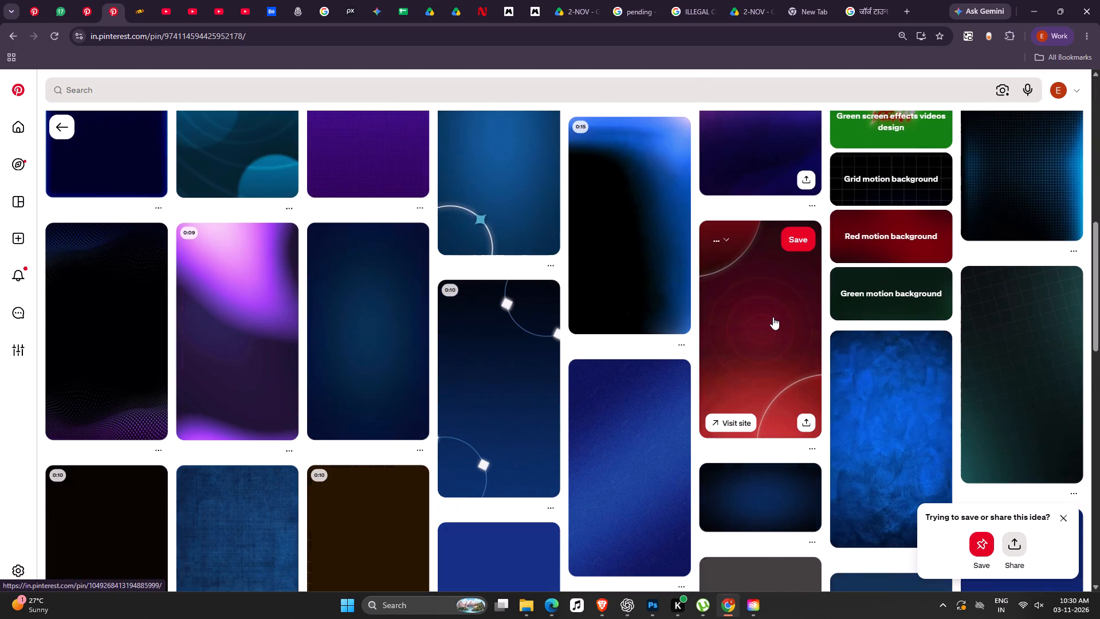
{"action": "scroll", "coordinate": [773, 317], "scroll_direction": "down", "scroll_amount": 6}
{"action": "scroll", "coordinate": [773, 317], "scroll_direction": "up", "scroll_amount": 1}
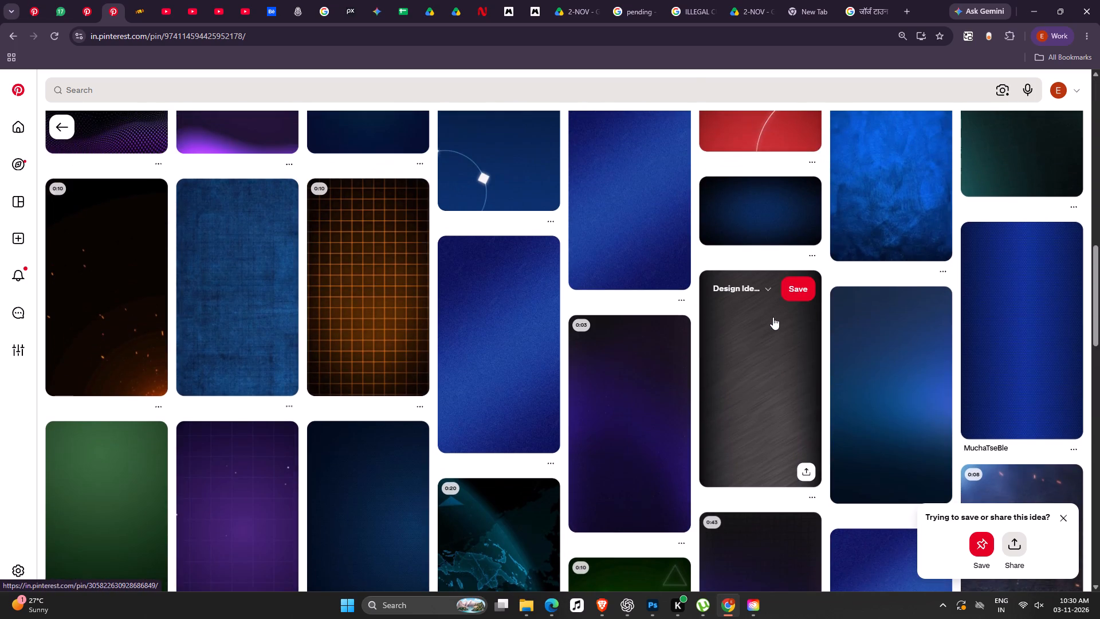
{"action": "left_click", "coordinate": [775, 391]}
{"action": "right_click", "coordinate": [195, 204]}
{"action": "left_click", "coordinate": [243, 250]}
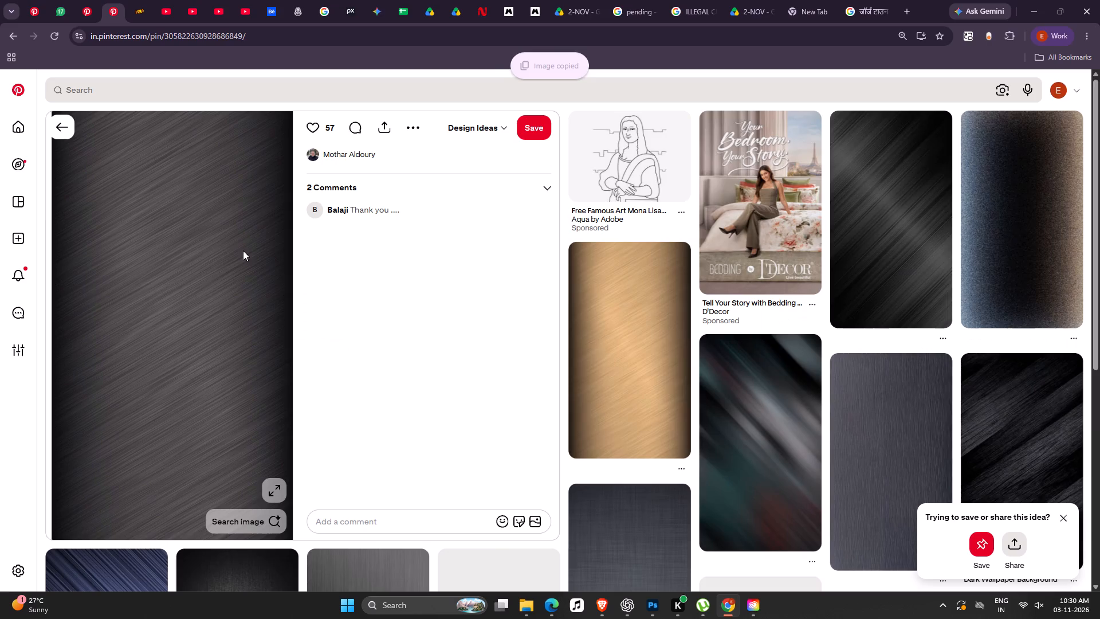
Return to Photoshop, paste the texture above the logo layer, scale it to about 185% to cover the whole canvas, and apply the transform.
{"action": "key", "text": "alt+Tab"}
{"action": "key", "text": "v"}
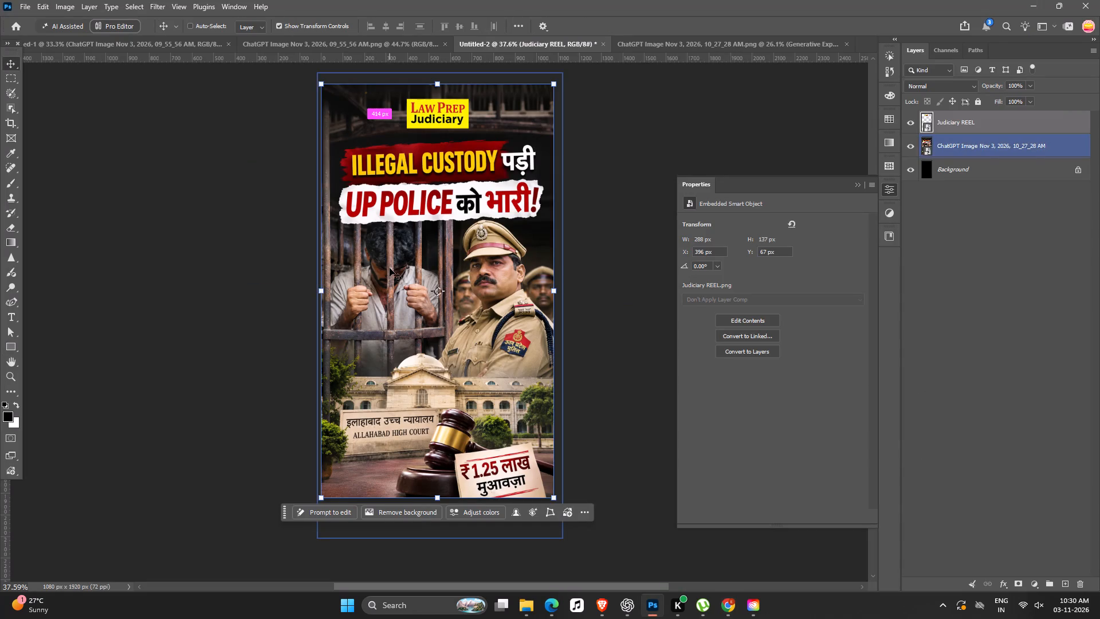
{"action": "key", "text": "ctrl+v"}
{"action": "left_click_drag", "start_coordinate": [512, 169], "coordinate": [619, 92], "text": "alt"}
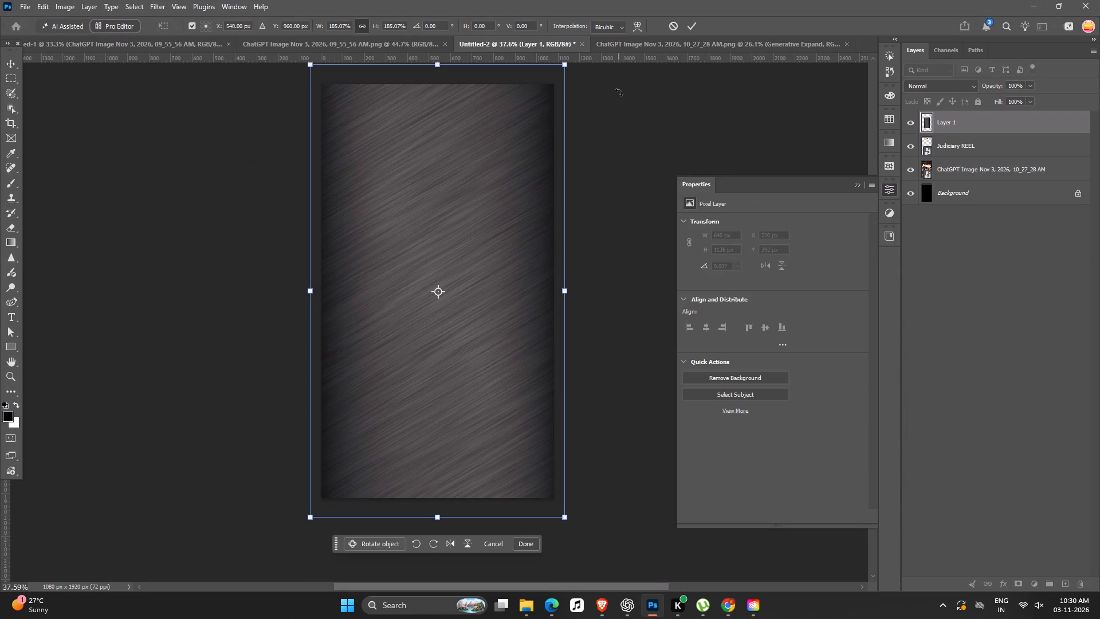
{"action": "key", "text": "Return"}
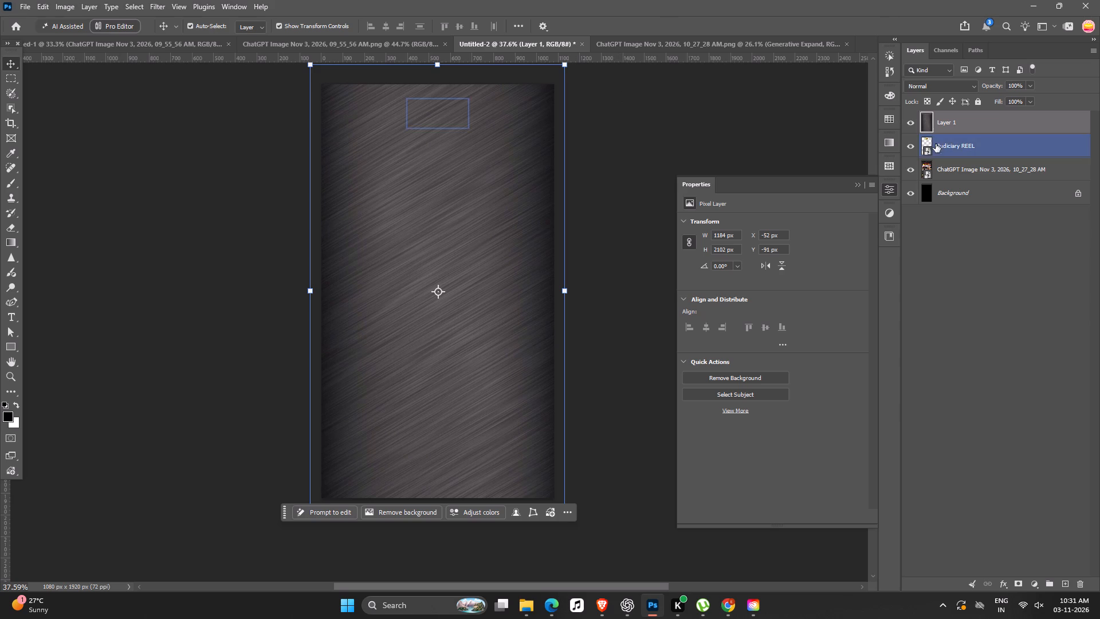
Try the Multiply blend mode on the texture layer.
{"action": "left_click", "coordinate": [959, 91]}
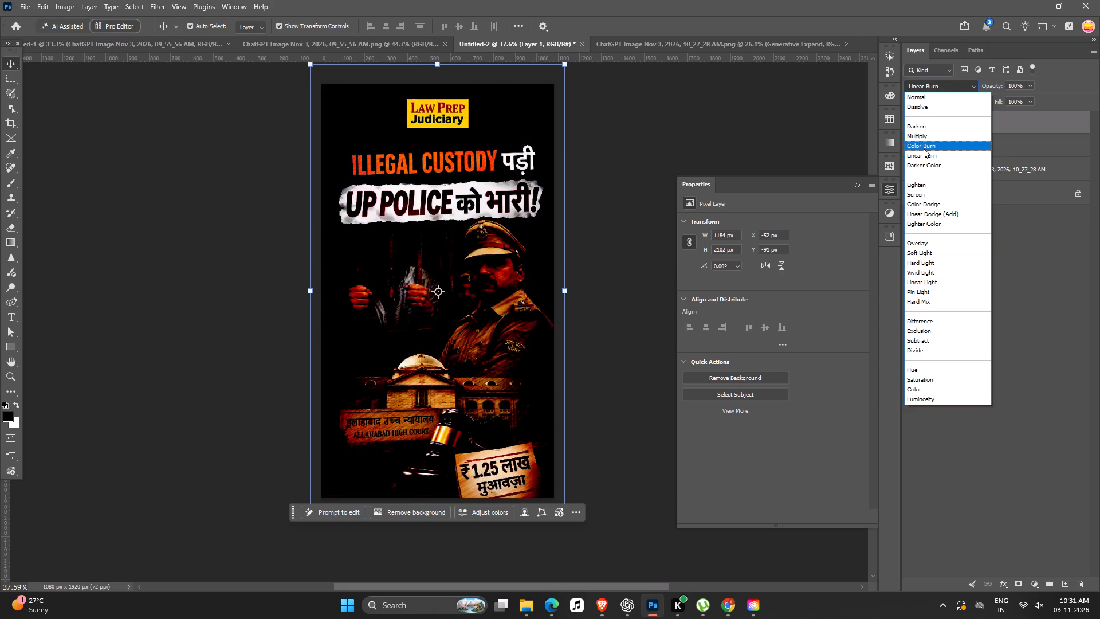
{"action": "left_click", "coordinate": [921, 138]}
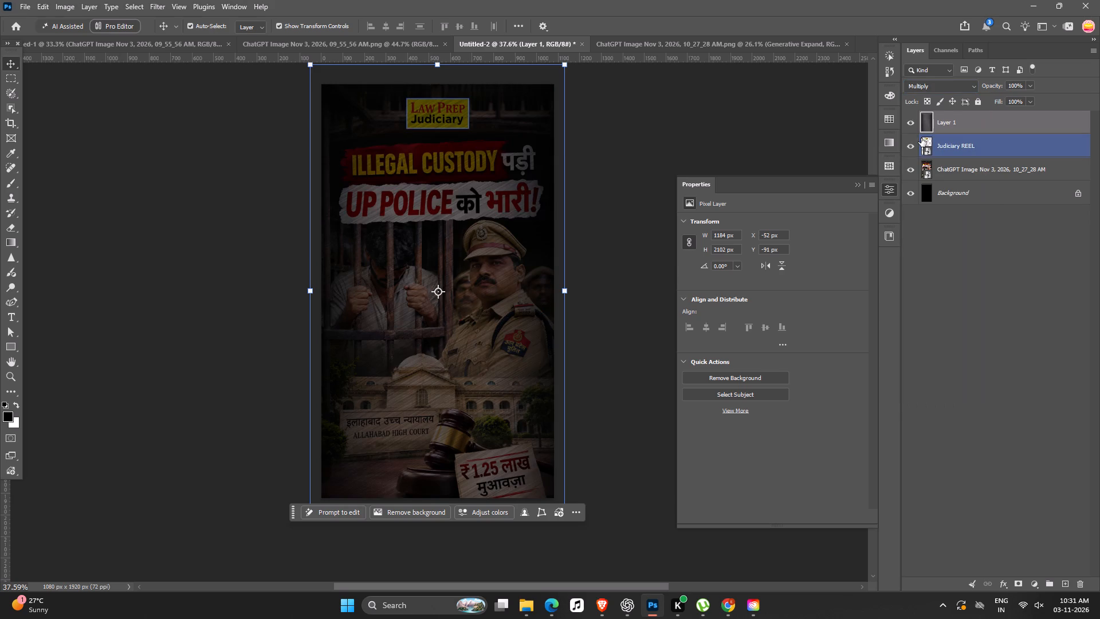
Set the texture layer's blend mode to Overlay.
{"action": "left_click", "coordinate": [940, 81]}
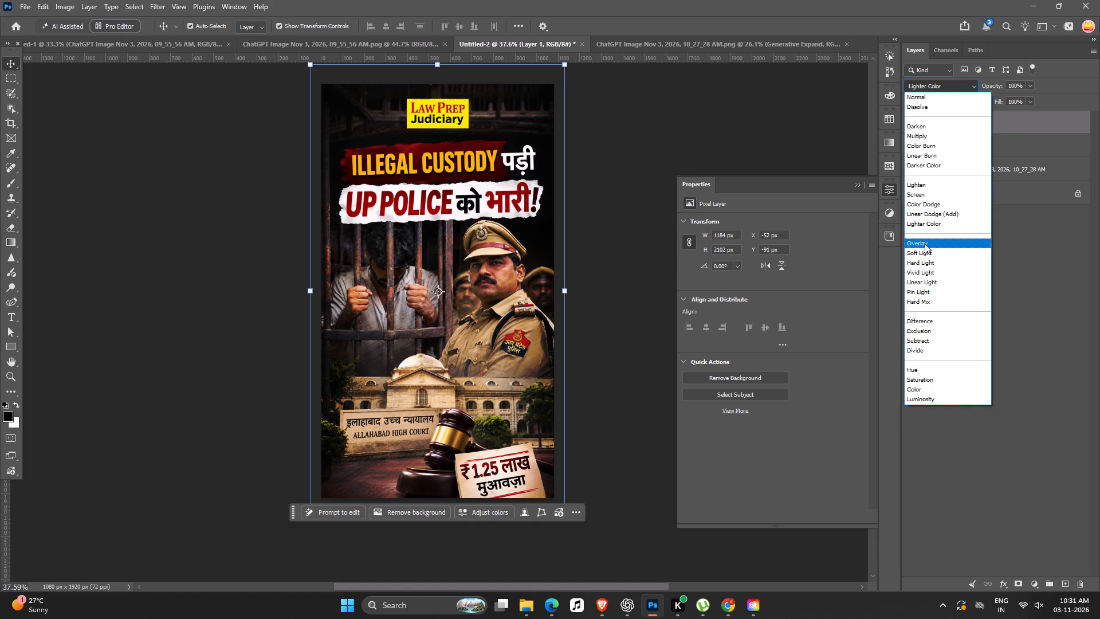
{"action": "left_click", "coordinate": [925, 244]}
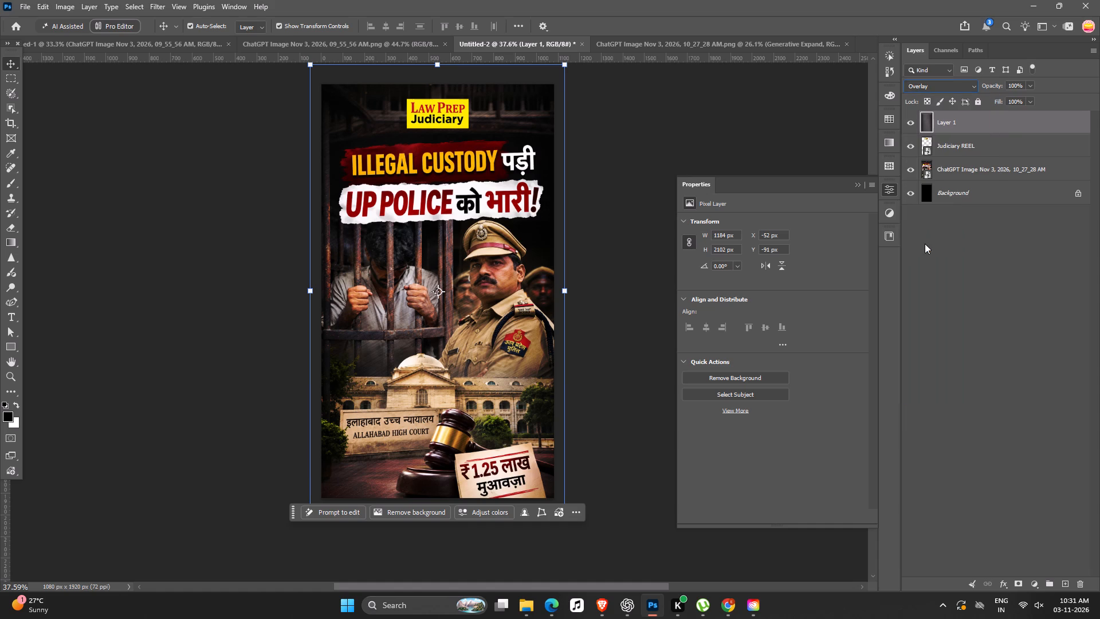
Mask the texture layer and paint black with a 500 px soft brush over the headline, prisoner, officers, courthouse and gavel.
{"action": "left_click", "coordinate": [1019, 580]}
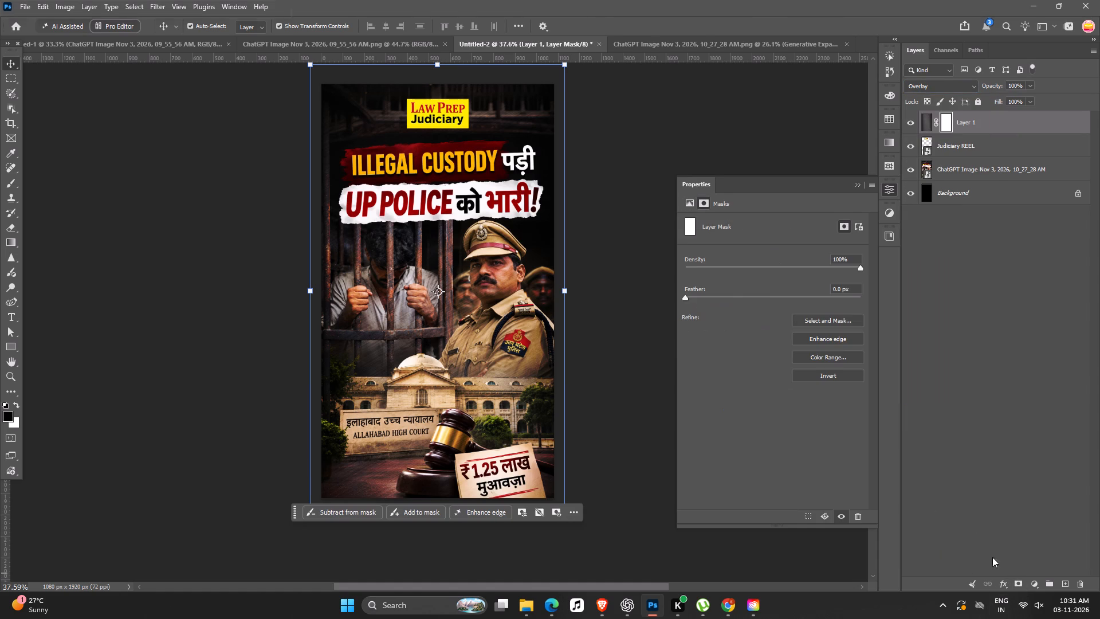
{"action": "key", "text": "b"}
{"action": "key", "text": "bracketleft"}
{"action": "key", "text": "bracketleft"}
{"action": "key", "text": "bracketleft"}
{"action": "key", "text": "bracketleft"}
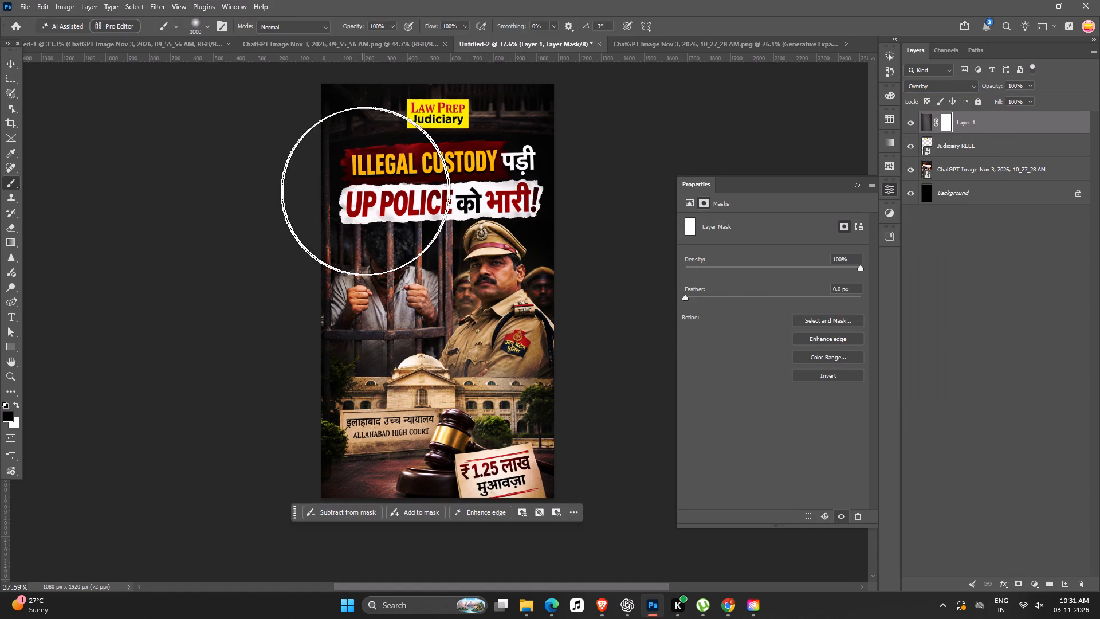
{"action": "key", "text": "bracketleft"}
{"action": "key", "text": "bracketleft"}
{"action": "key", "text": "bracketleft"}
{"action": "key", "text": "bracketleft"}
{"action": "key", "text": "bracketleft"}
{"action": "left_click_drag", "start_coordinate": [376, 181], "coordinate": [531, 182]}
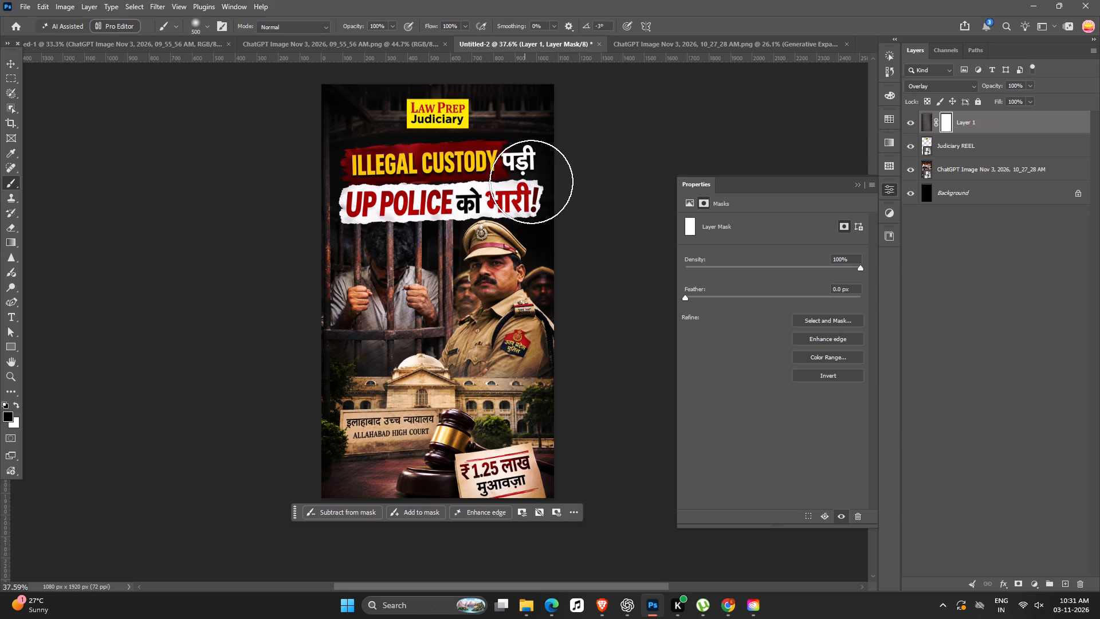
{"action": "left_click_drag", "start_coordinate": [531, 182], "coordinate": [522, 273]}
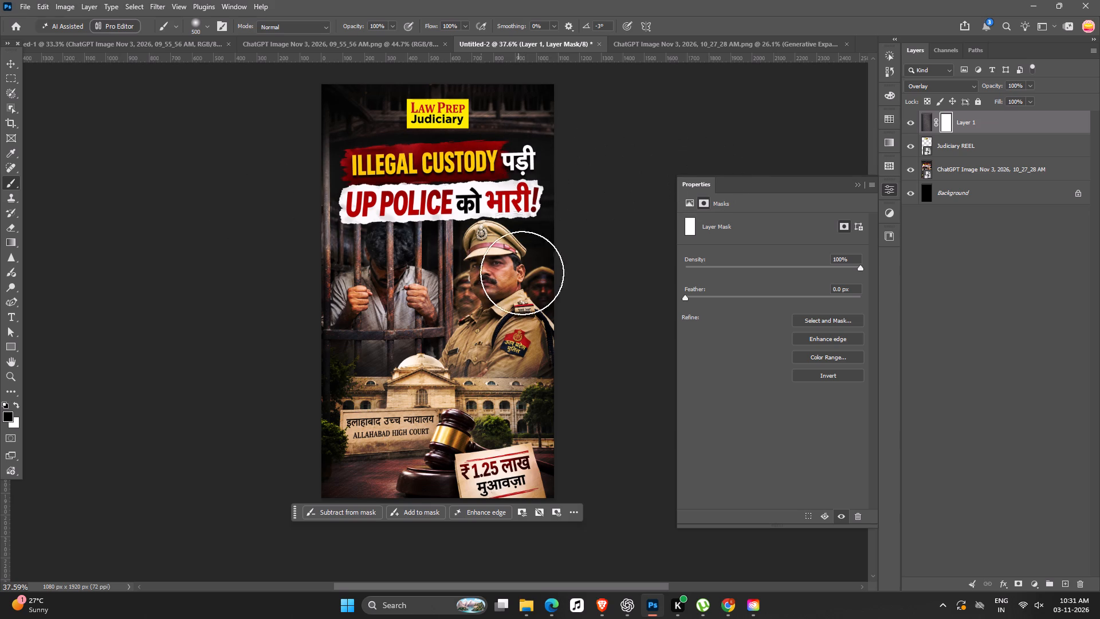
{"action": "left_click_drag", "start_coordinate": [522, 273], "coordinate": [447, 339]}
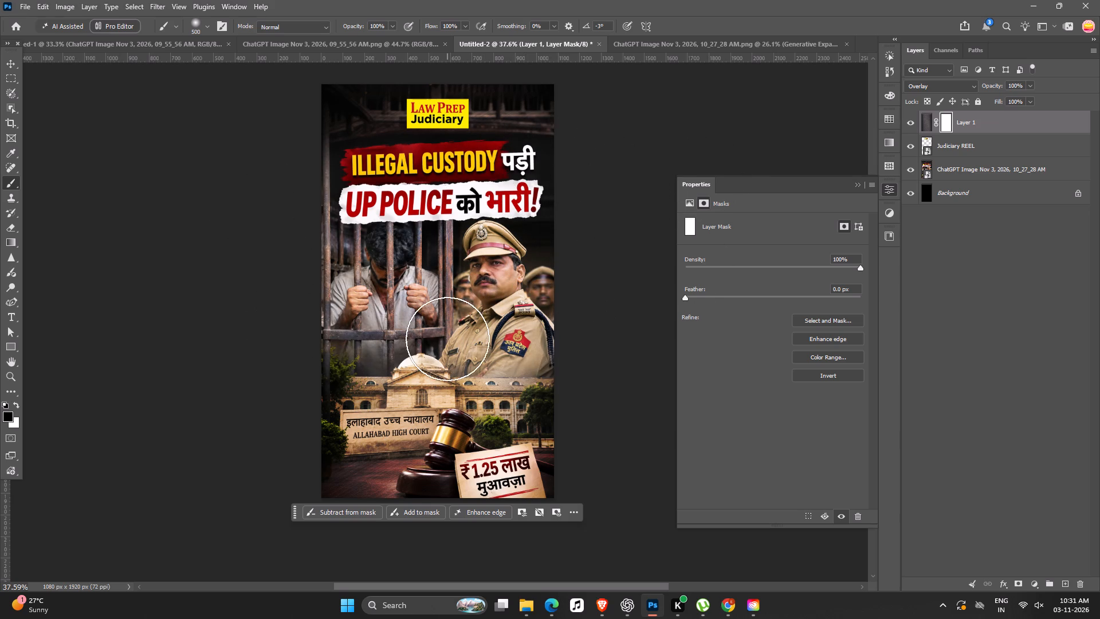
{"action": "left_click_drag", "start_coordinate": [447, 339], "coordinate": [406, 348]}
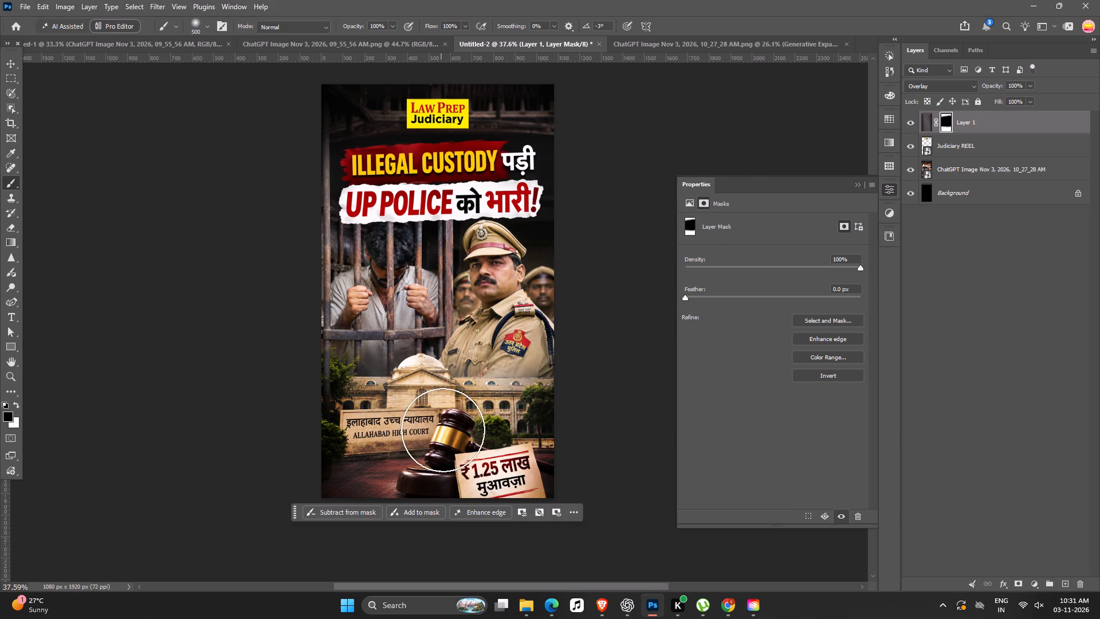
{"action": "left_click_drag", "start_coordinate": [443, 430], "coordinate": [518, 403]}
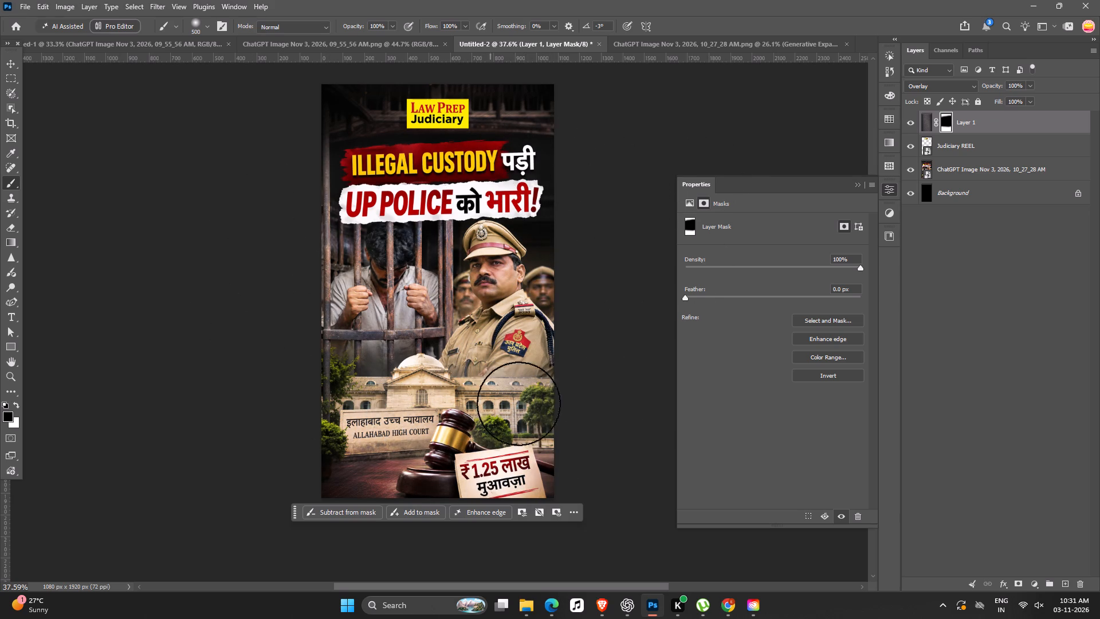
{"action": "left_click_drag", "start_coordinate": [518, 403], "coordinate": [550, 281]}
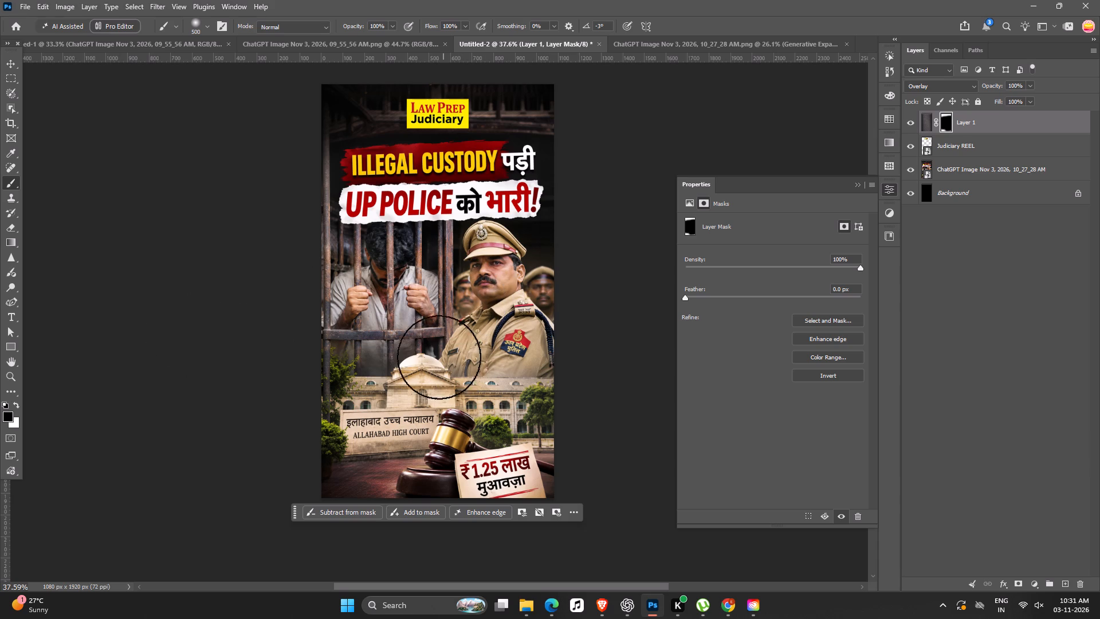
Stamp all visible layers into a new merged layer at the top of the stack.
{"action": "key", "text": "space"}
{"action": "key", "text": "space"}
{"action": "key", "text": "space"}
{"action": "key", "text": "space"}
{"action": "key", "text": "space"}
{"action": "key", "text": "space"}
{"action": "key", "text": "space"}
{"action": "key", "text": "space"}
{"action": "key", "text": "space"}
{"action": "key", "text": "space"}
{"action": "left_click_drag", "start_coordinate": [525, 381], "coordinate": [520, 403]}
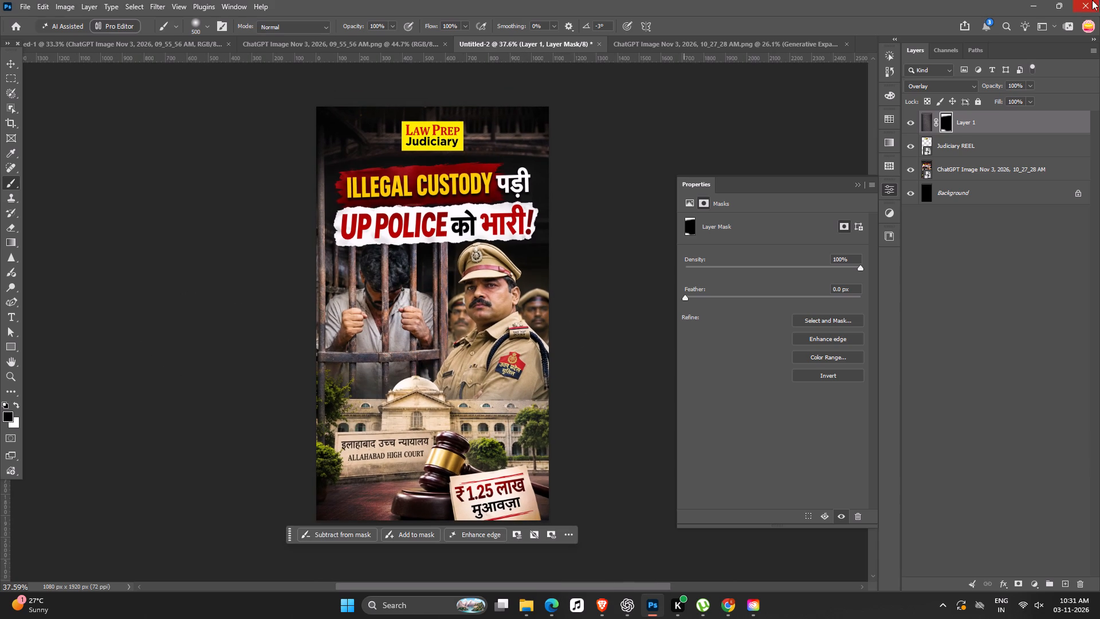
{"action": "key", "text": "ctrl+alt+shift+e"}
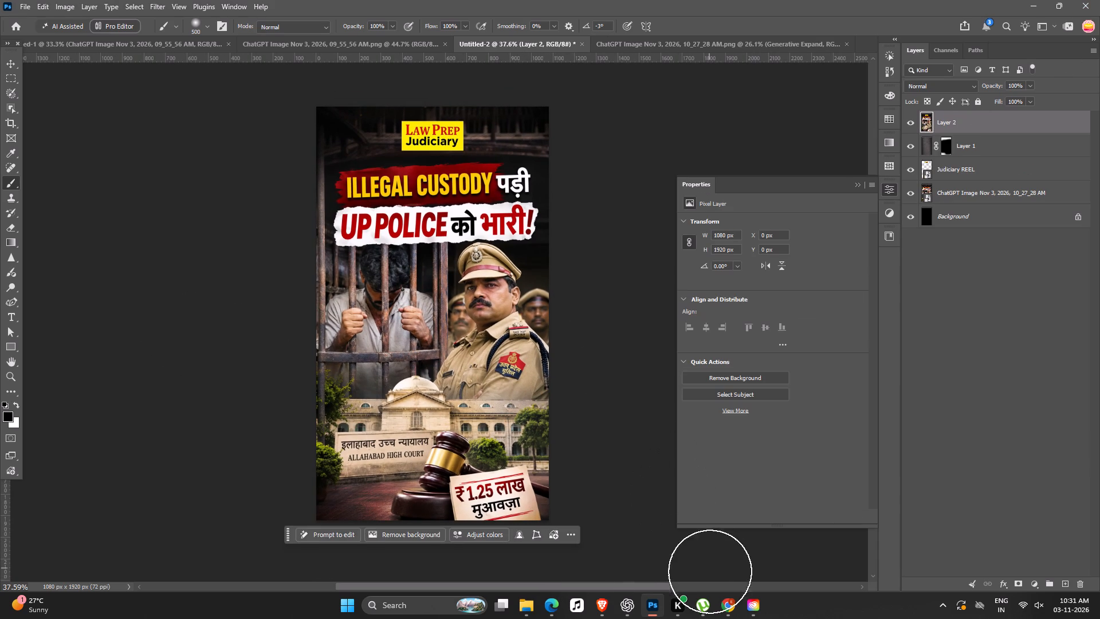
Switch to Pinterest in Chrome, browse the dark texture pins, and search for "overlay".
{"action": "left_click", "coordinate": [727, 603]}
{"action": "scroll", "coordinate": [745, 357], "scroll_direction": "down", "scroll_amount": 15}
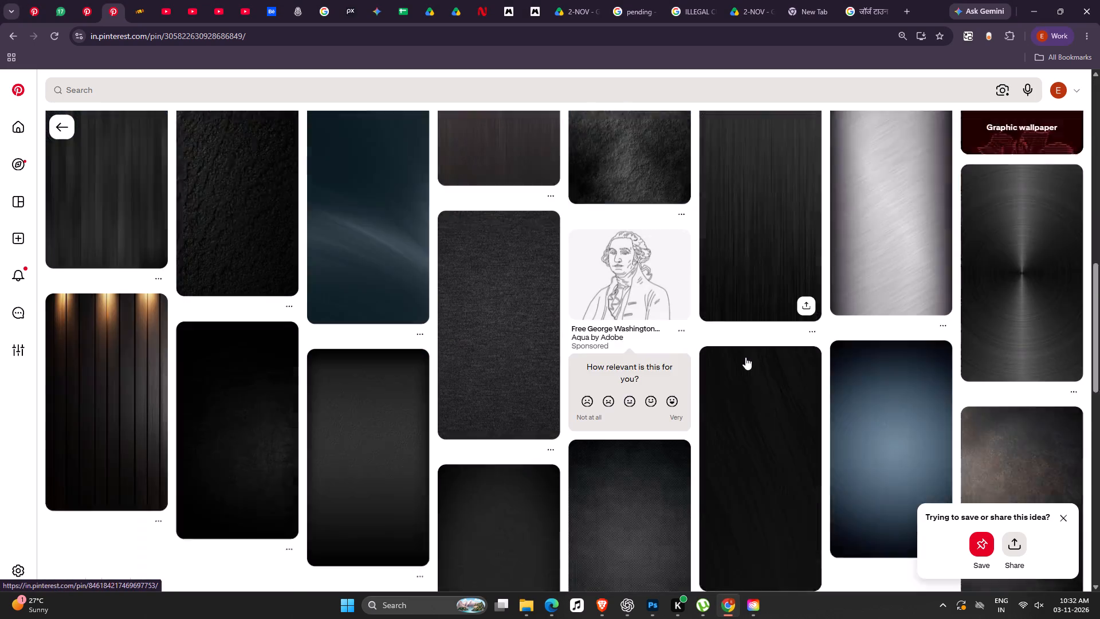
{"action": "scroll", "coordinate": [745, 357], "scroll_direction": "down", "scroll_amount": 5}
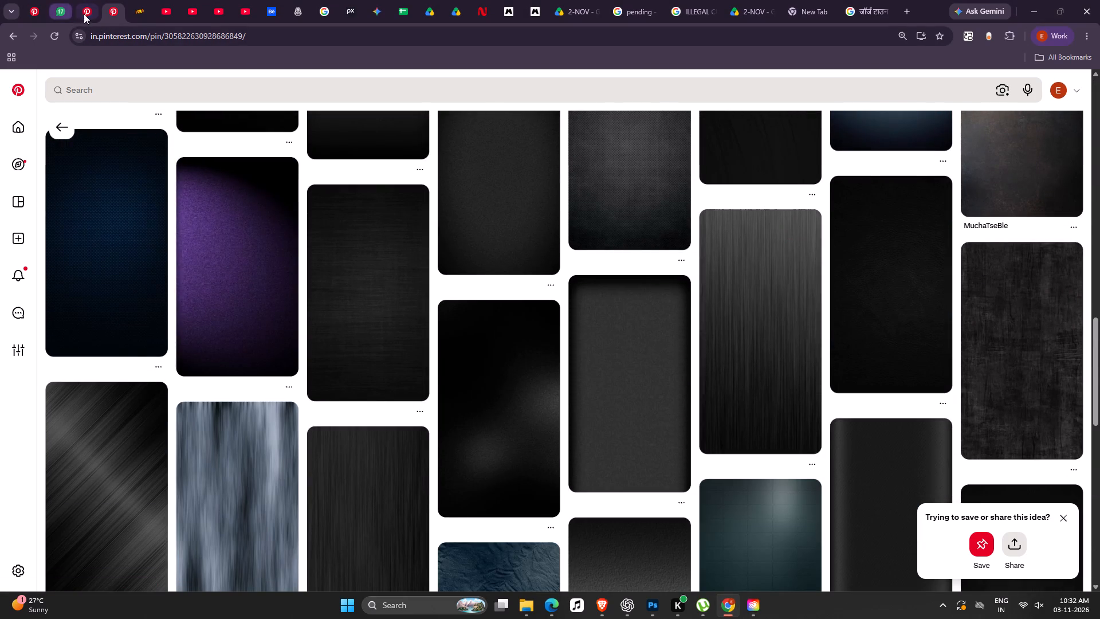
{"action": "left_click", "coordinate": [84, 13]}
{"action": "left_click", "coordinate": [250, 77]}
{"action": "left_click_drag", "start_coordinate": [247, 85], "coordinate": [0, 79]}
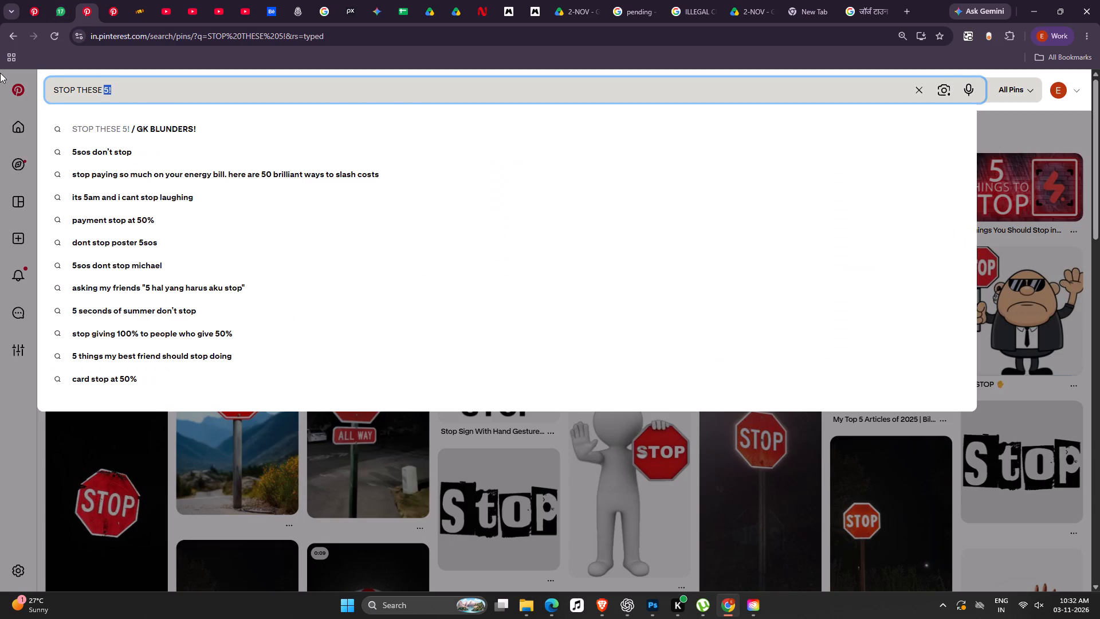
{"action": "key", "text": "BackSpace"}
{"action": "key", "text": "BackSpace"}
{"action": "type", "text": "over"}
{"action": "key", "text": "BackSpace"}
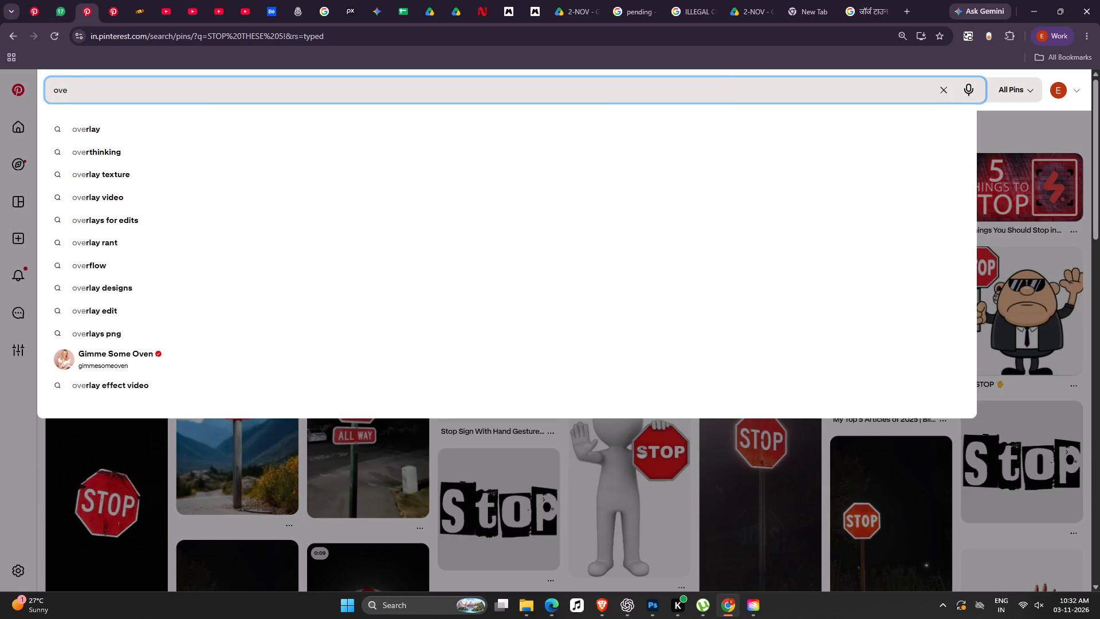
{"action": "left_click", "coordinate": [68, 121]}
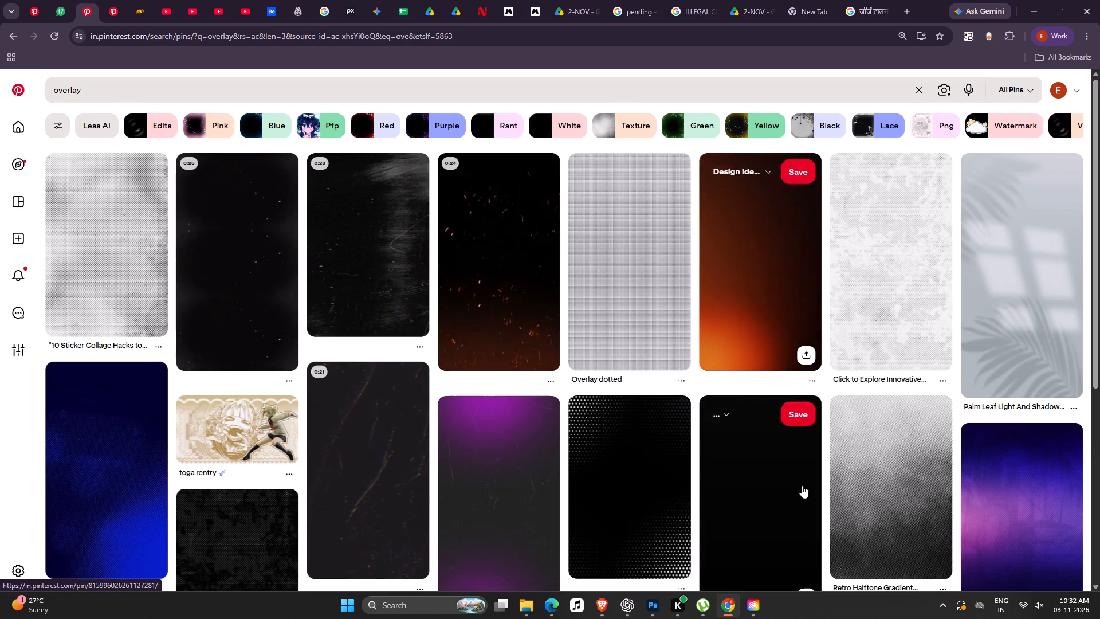
Open the blue "Overlay dotted video" pin from the results and copy its image.
{"action": "scroll", "coordinate": [797, 493], "scroll_direction": "down", "scroll_amount": 4}
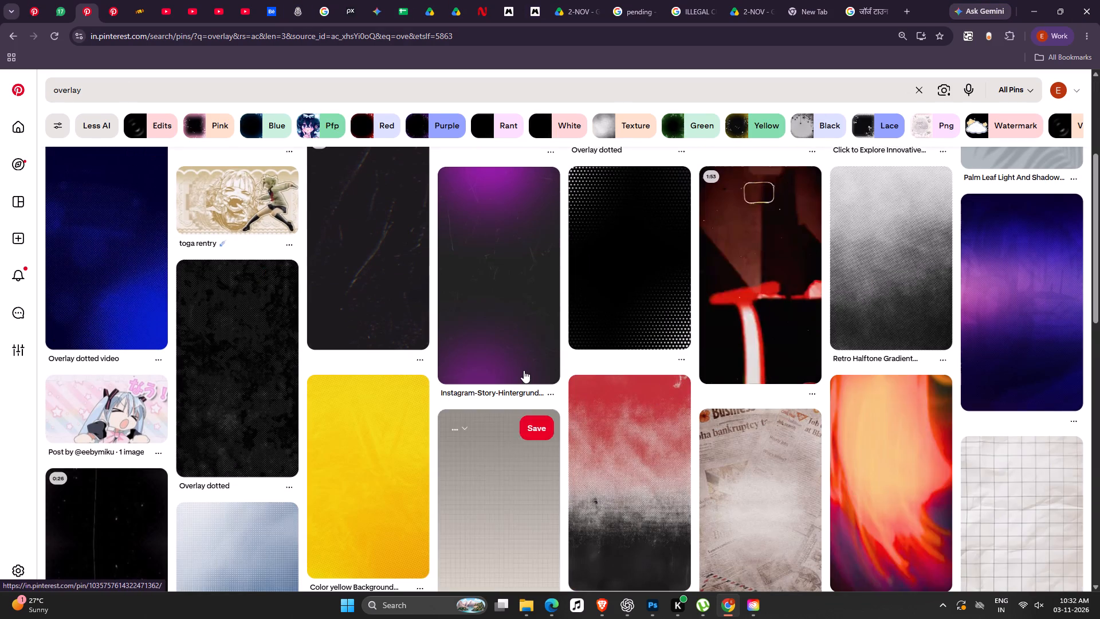
{"action": "left_click", "coordinate": [97, 258]}
{"action": "right_click", "coordinate": [189, 220]}
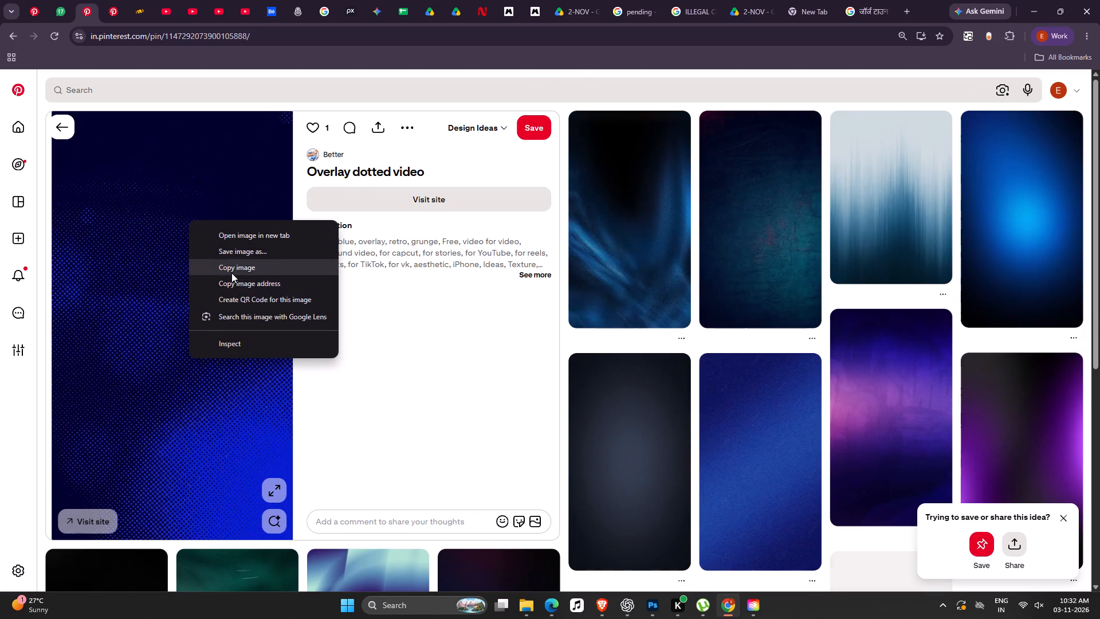
{"action": "left_click", "coordinate": [231, 273]}
Return to Photoshop and paste the blue dotted overlay above the merged layer.
{"action": "key", "text": "alt+Tab"}
{"action": "key", "text": "ctrl+v"}
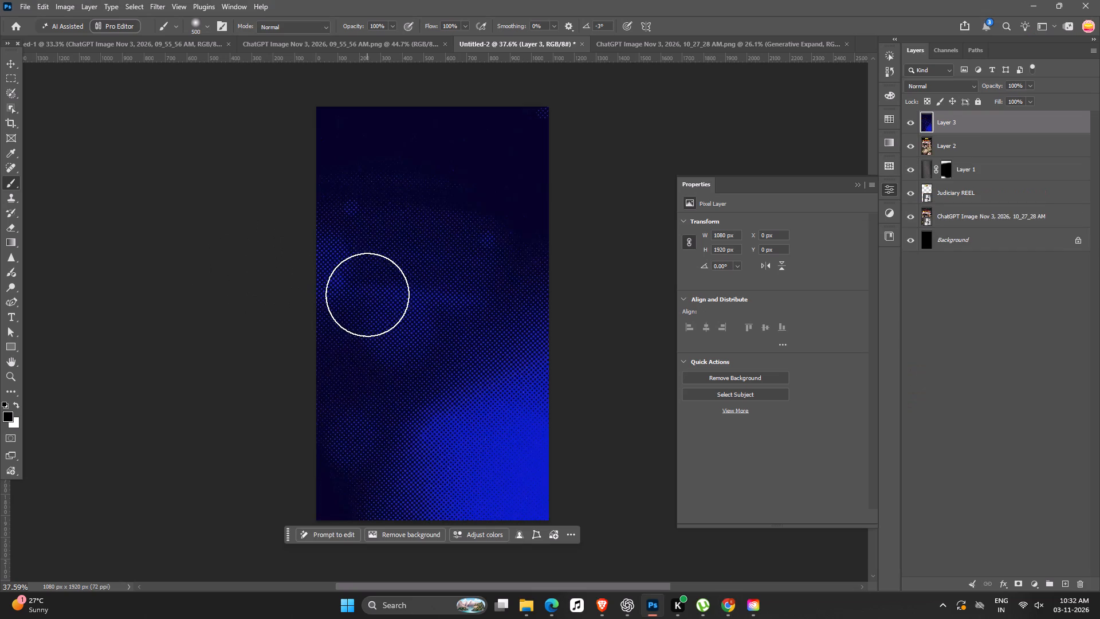
Set the blue dotted overlay layer's blend mode to Soft Light and its opacity to 51%.
{"action": "left_click", "coordinate": [949, 83]}
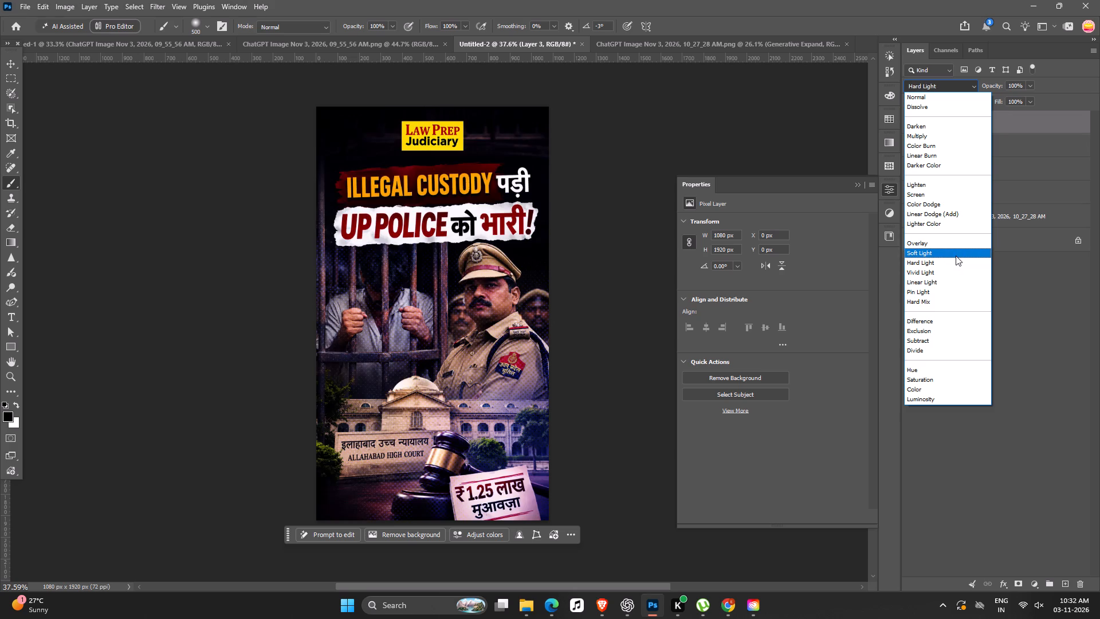
{"action": "left_click", "coordinate": [956, 256]}
{"action": "left_click", "coordinate": [1025, 88]}
{"action": "left_click_drag", "start_coordinate": [1016, 96], "coordinate": [1012, 98]}
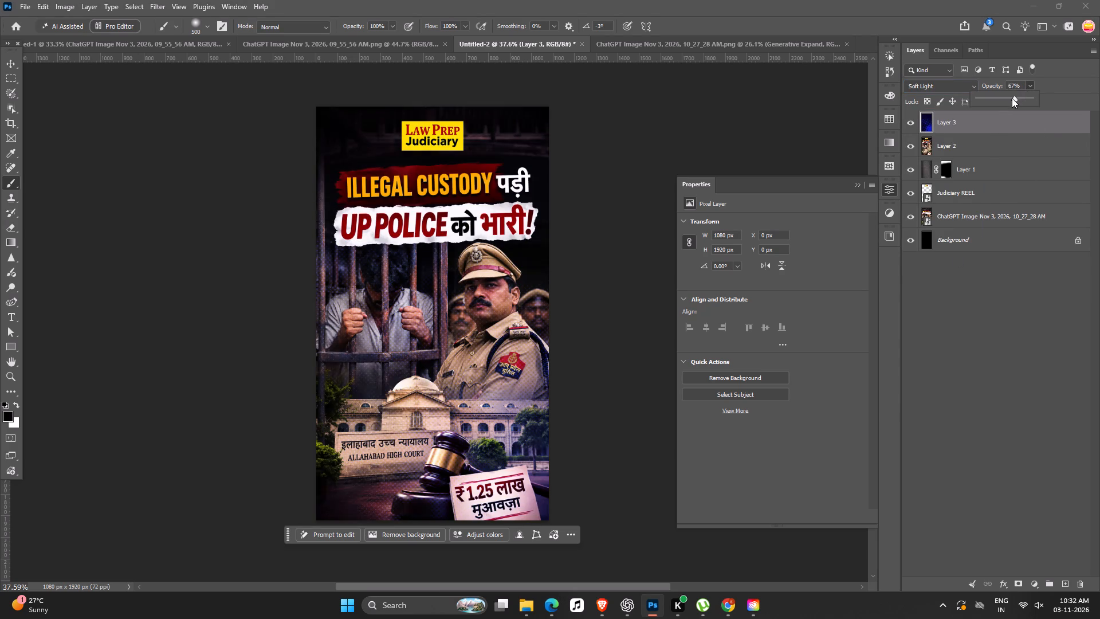
{"action": "left_click_drag", "start_coordinate": [1012, 98], "coordinate": [1005, 102]}
Add a mask to the blue overlay layer and paint black over the prisoner and the police officers with the 500 px brush.
{"action": "left_click", "coordinate": [1020, 579]}
{"action": "key", "text": "b"}
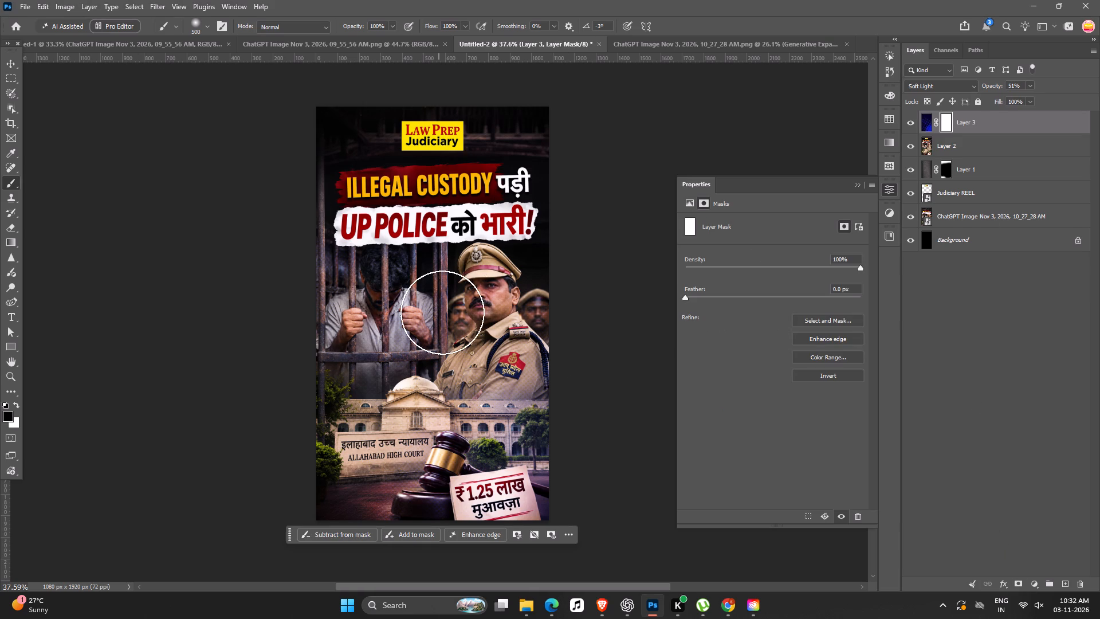
{"action": "left_click", "coordinate": [477, 295]}
{"action": "left_click_drag", "start_coordinate": [477, 295], "coordinate": [497, 373]}
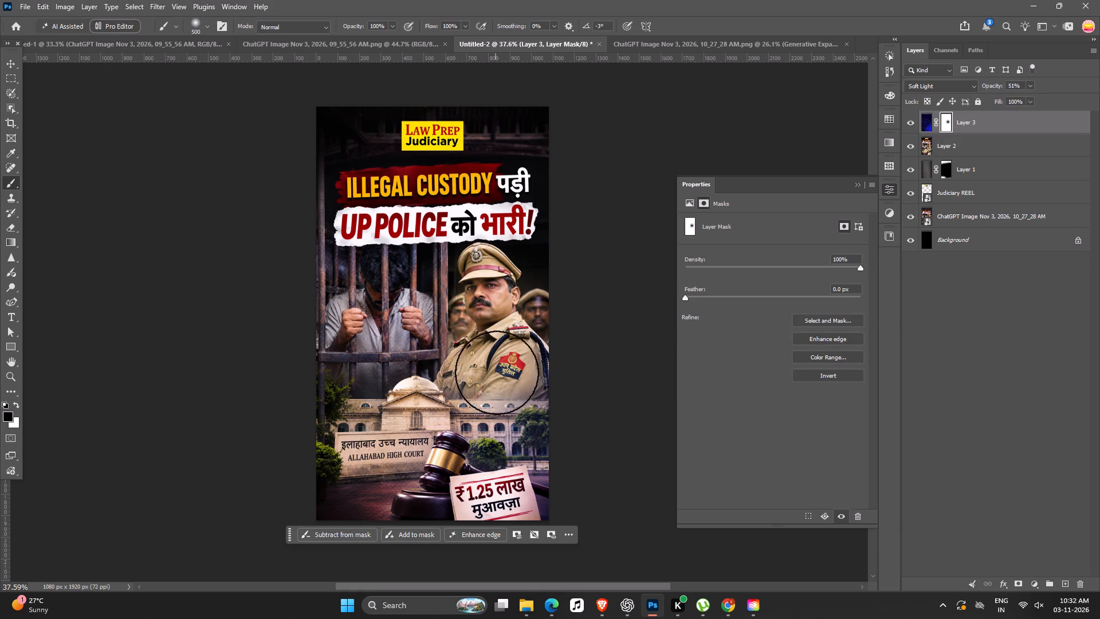
{"action": "left_click_drag", "start_coordinate": [497, 373], "coordinate": [571, 356]}
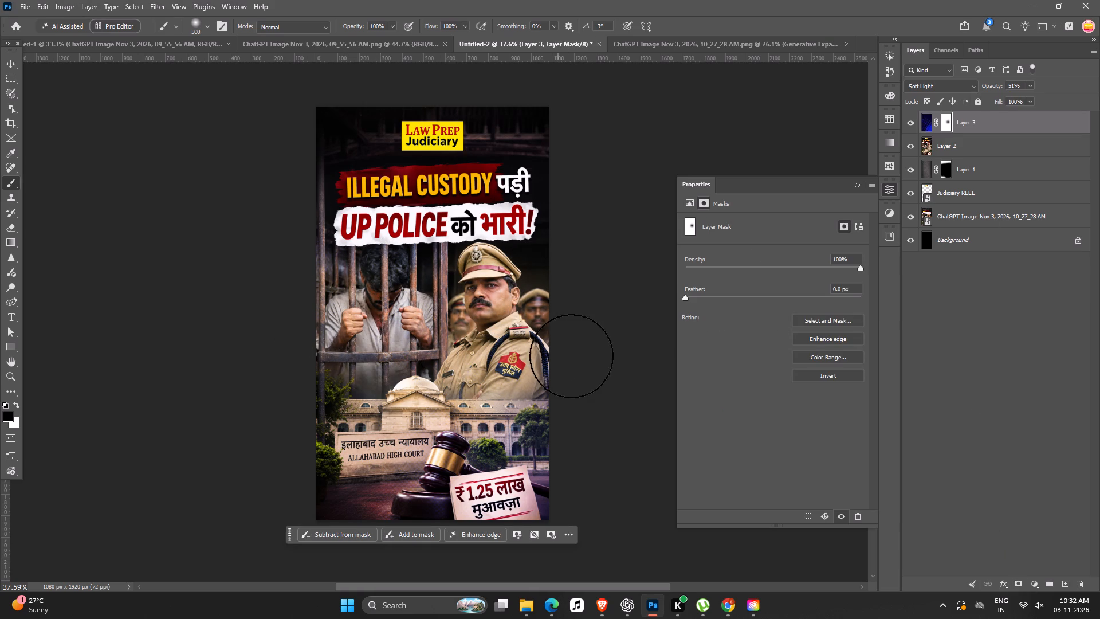
{"action": "left_click_drag", "start_coordinate": [571, 356], "coordinate": [489, 313]}
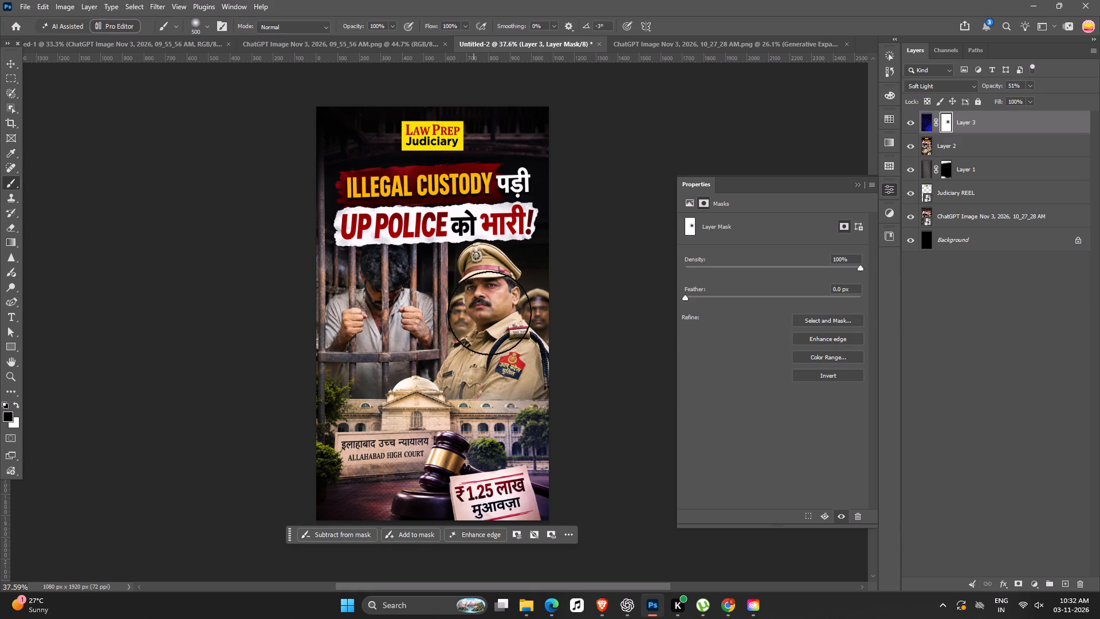
{"action": "left_click_drag", "start_coordinate": [489, 313], "coordinate": [549, 295]}
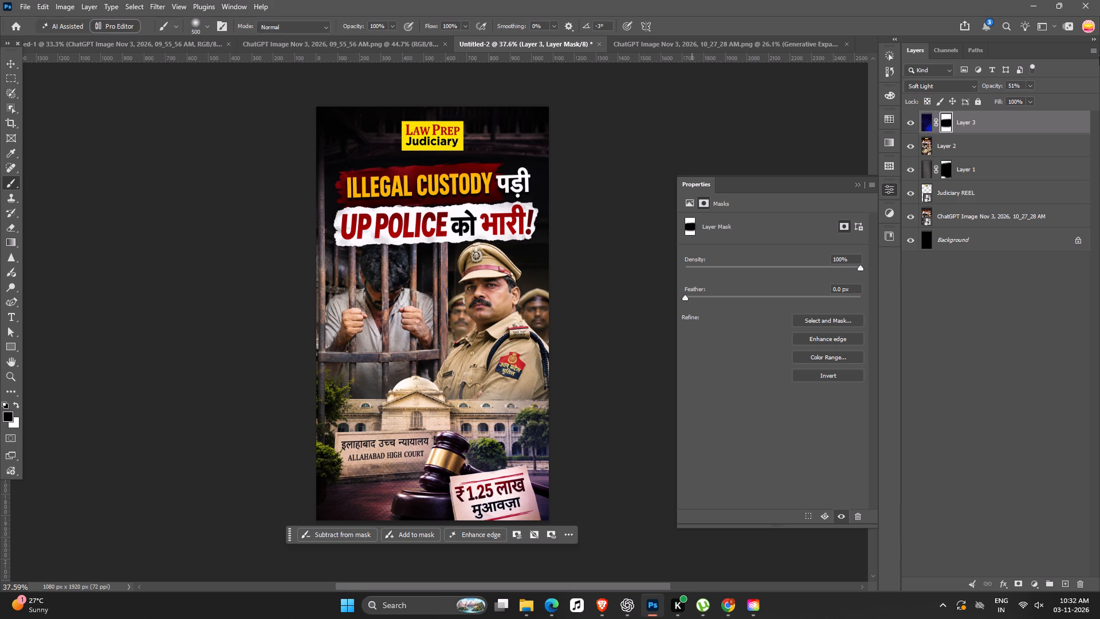
Stamp all visible layers into another merged layer on top, and toggle the blue overlay layer's visibility off and on.
{"action": "key", "text": "ctrl+alt+shift+e"}
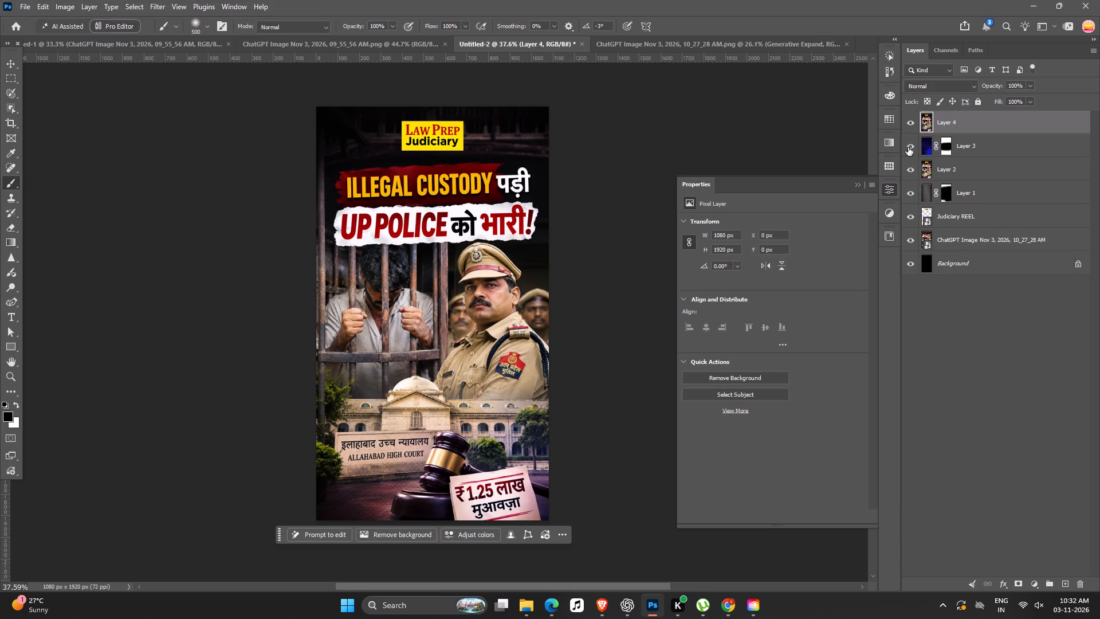
{"action": "left_click", "coordinate": [909, 144]}
{"action": "left_click", "coordinate": [909, 144]}
Open the Camera Raw Filter on the top merged layer, try a Vignette of -45, and set it to +1.
{"action": "key", "text": "ctrl+shift+a"}
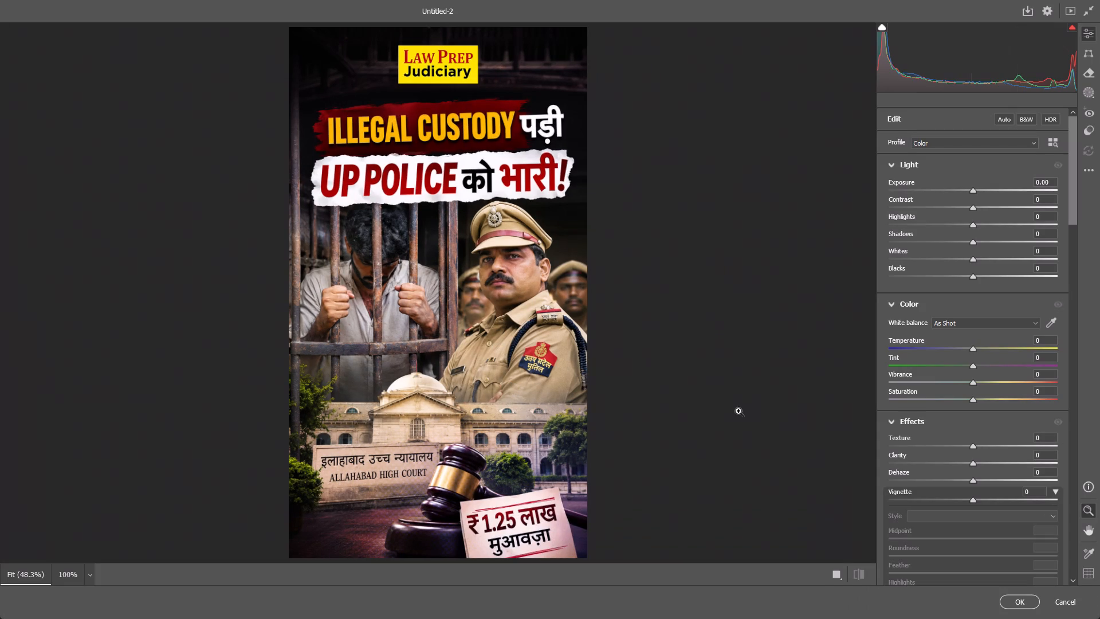
{"action": "left_click_drag", "start_coordinate": [975, 500], "coordinate": [937, 488]}
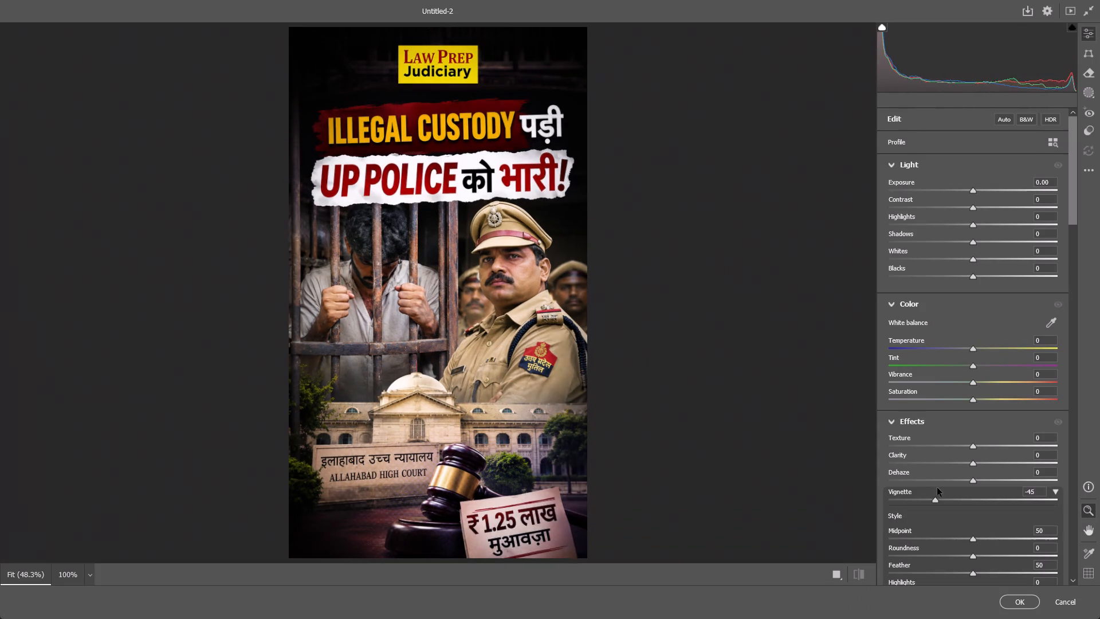
{"action": "left_click_drag", "start_coordinate": [937, 488], "coordinate": [976, 490]}
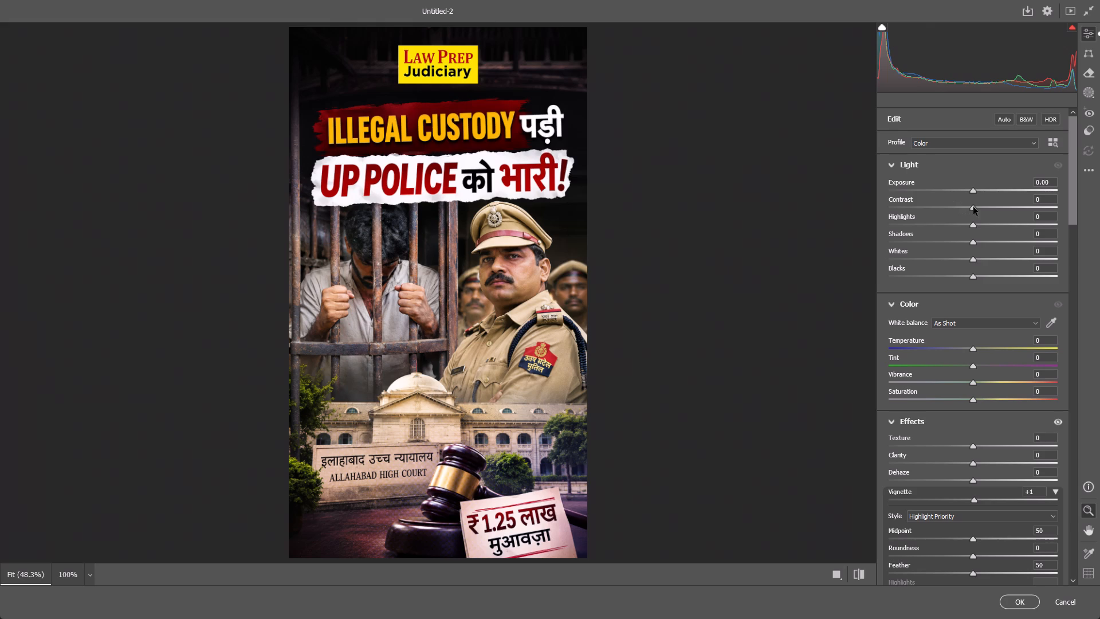
Raise the Contrast slightly and set Clarity to +38 in the Camera Raw Filter.
{"action": "left_click_drag", "start_coordinate": [973, 207], "coordinate": [989, 205]}
{"action": "scroll", "coordinate": [972, 424], "scroll_direction": "down", "scroll_amount": 5}
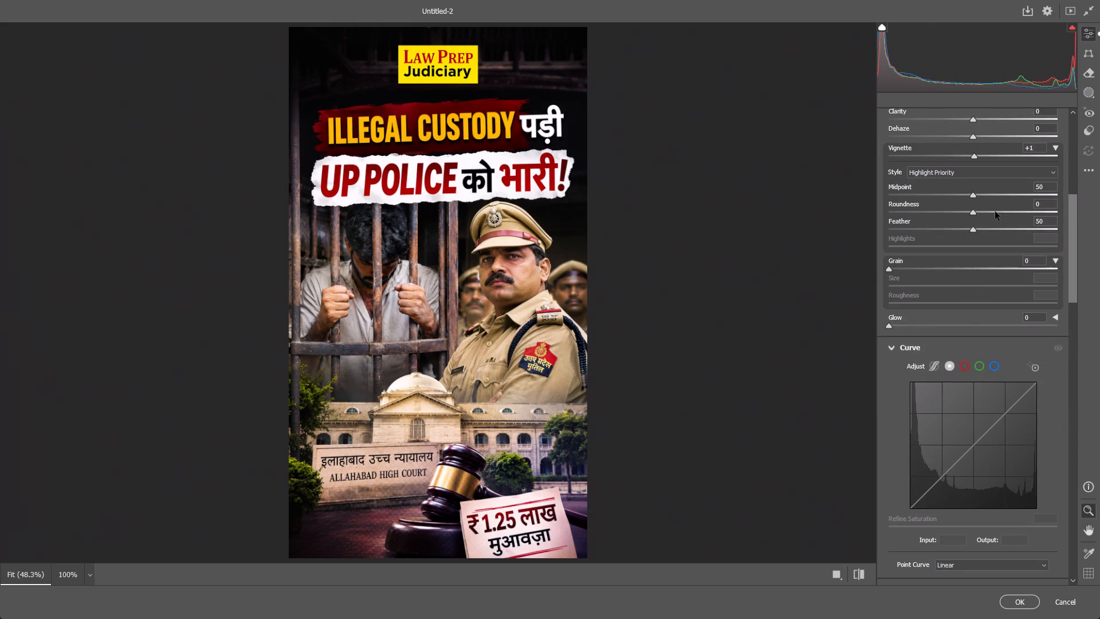
{"action": "scroll", "coordinate": [967, 315], "scroll_direction": "down", "scroll_amount": 5}
{"action": "scroll", "coordinate": [966, 316], "scroll_direction": "up", "scroll_amount": 7}
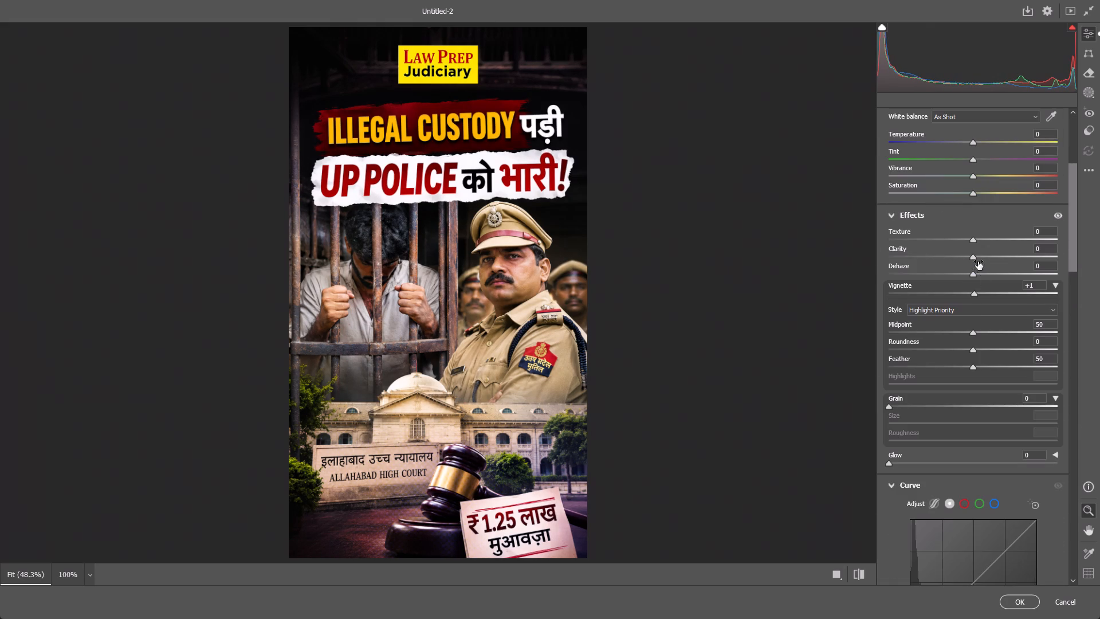
{"action": "left_click_drag", "start_coordinate": [973, 257], "coordinate": [1005, 248]}
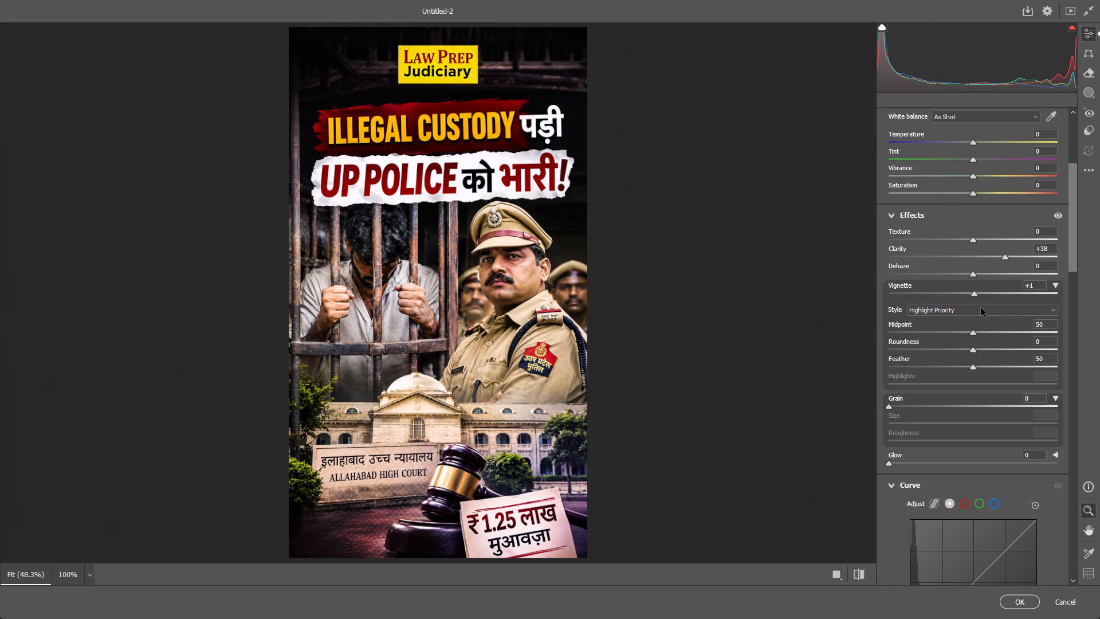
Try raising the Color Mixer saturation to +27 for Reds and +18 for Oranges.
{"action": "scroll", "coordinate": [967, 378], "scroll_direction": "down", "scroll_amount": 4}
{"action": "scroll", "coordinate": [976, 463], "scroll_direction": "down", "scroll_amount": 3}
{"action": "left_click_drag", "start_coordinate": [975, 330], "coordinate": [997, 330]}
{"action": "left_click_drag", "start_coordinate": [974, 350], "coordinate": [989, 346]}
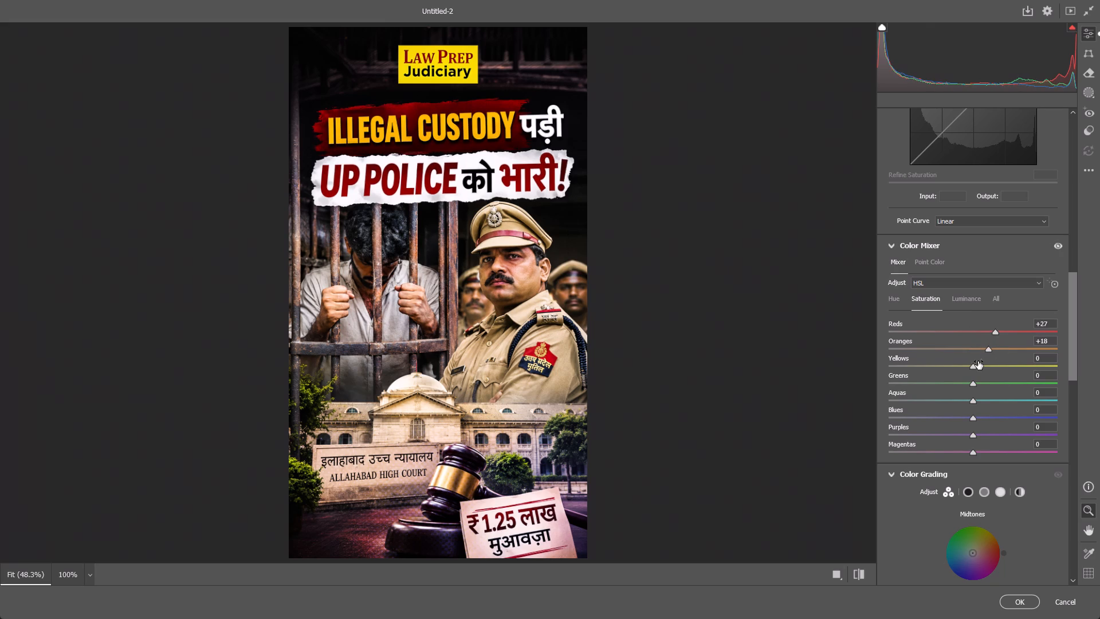
Set the Color Mixer saturation to -14 for Yellows, -12 for Reds and -12 for Oranges.
{"action": "left_click_drag", "start_coordinate": [975, 363], "coordinate": [964, 367]}
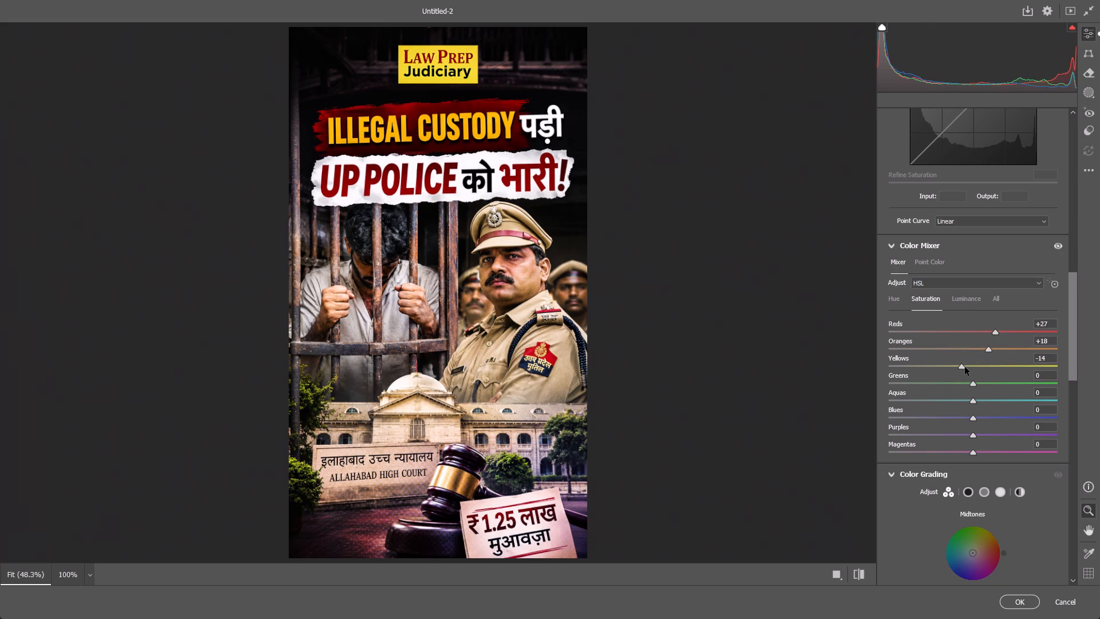
{"action": "left_click_drag", "start_coordinate": [996, 331], "coordinate": [963, 320]}
{"action": "left_click_drag", "start_coordinate": [987, 351], "coordinate": [961, 340]}
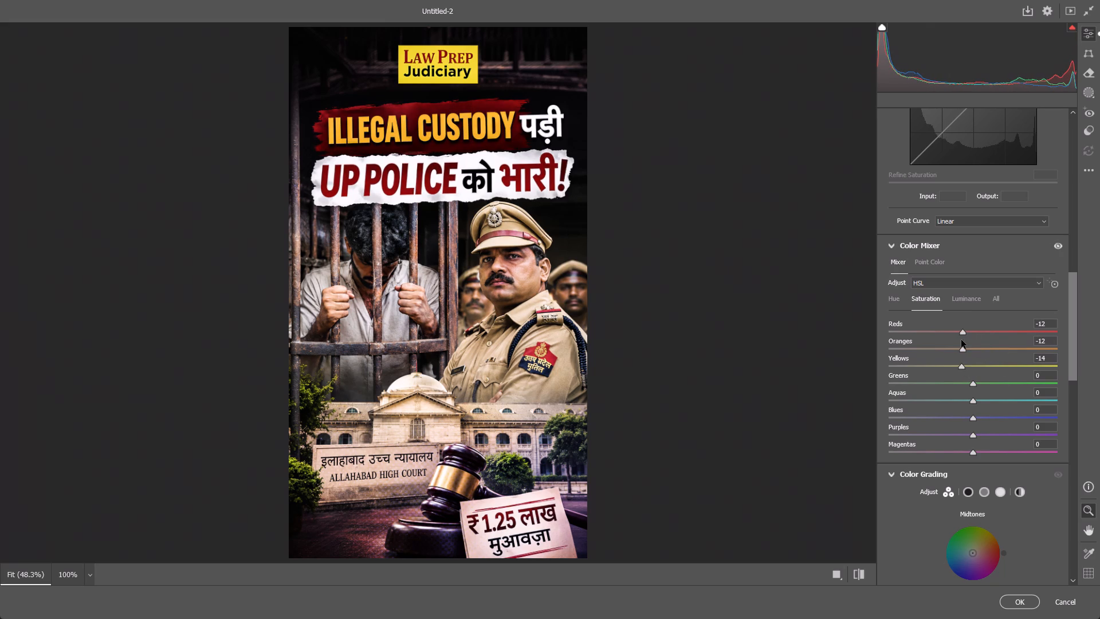
Set the Color Mixer saturation to +5 for Reds, +14 for Oranges and +52 for Yellows.
{"action": "left_click_drag", "start_coordinate": [961, 340], "coordinate": [962, 340]}
{"action": "left_click_drag", "start_coordinate": [962, 332], "coordinate": [977, 330]}
{"action": "left_click_drag", "start_coordinate": [965, 348], "coordinate": [987, 347]}
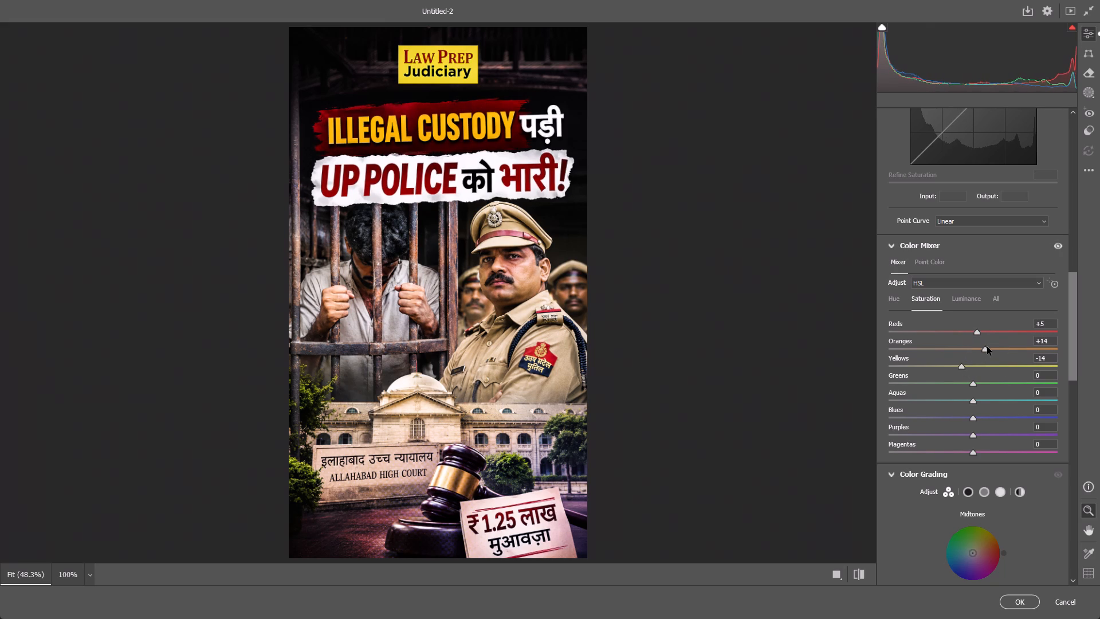
{"action": "left_click_drag", "start_coordinate": [987, 347], "coordinate": [987, 346]}
{"action": "left_click_drag", "start_coordinate": [958, 363], "coordinate": [1022, 363]}
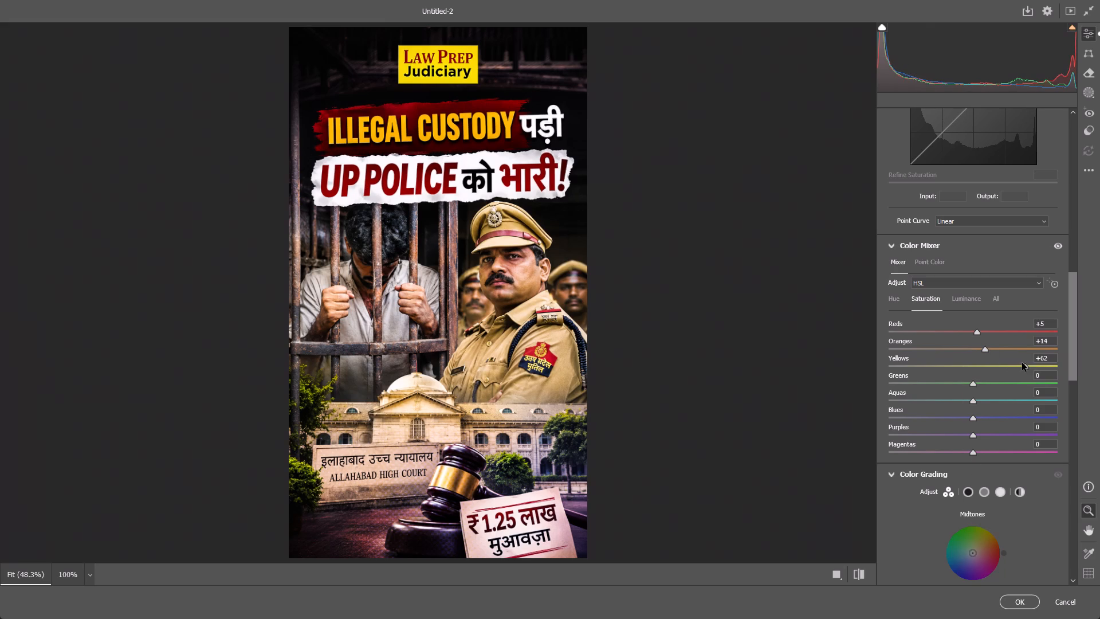
{"action": "left_click_drag", "start_coordinate": [1022, 363], "coordinate": [1014, 365]}
Set the Greens saturation to +5, raise the Blues saturation slightly, and apply the Camera Raw Filter.
{"action": "scroll", "coordinate": [1027, 404], "scroll_direction": "down", "scroll_amount": 1}
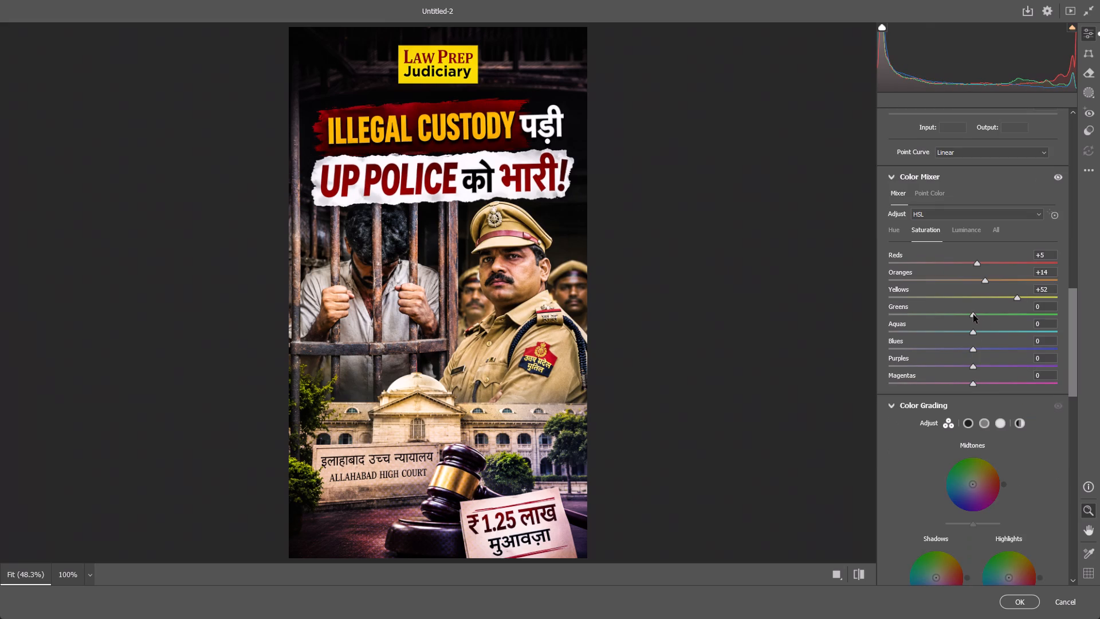
{"action": "left_click", "coordinate": [973, 315]}
{"action": "left_click_drag", "start_coordinate": [976, 348], "coordinate": [991, 350]}
{"action": "key", "text": "Return"}
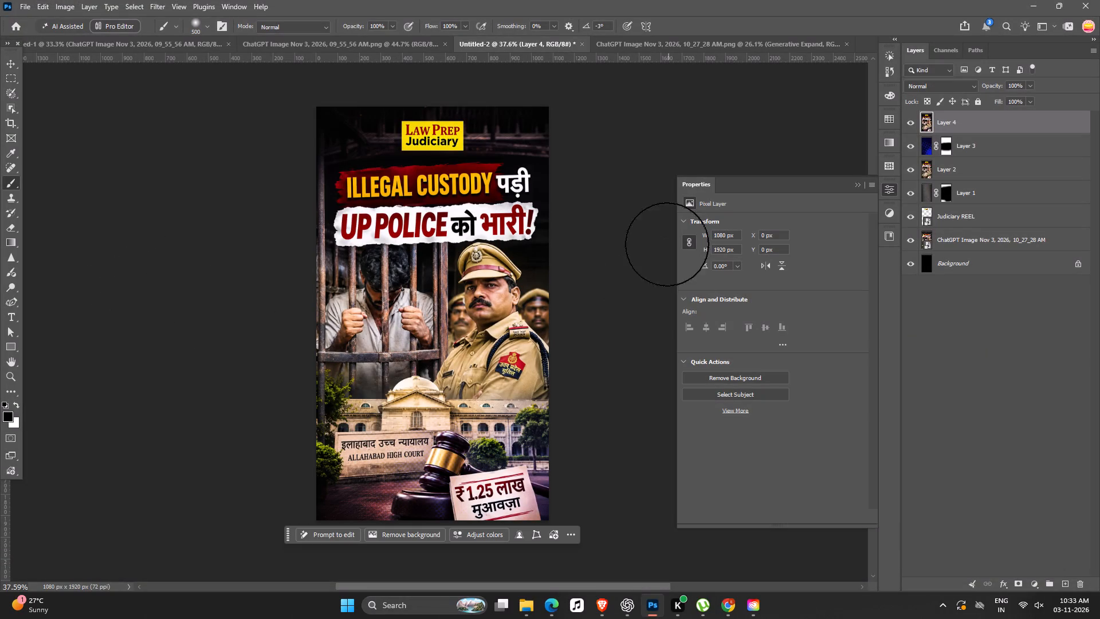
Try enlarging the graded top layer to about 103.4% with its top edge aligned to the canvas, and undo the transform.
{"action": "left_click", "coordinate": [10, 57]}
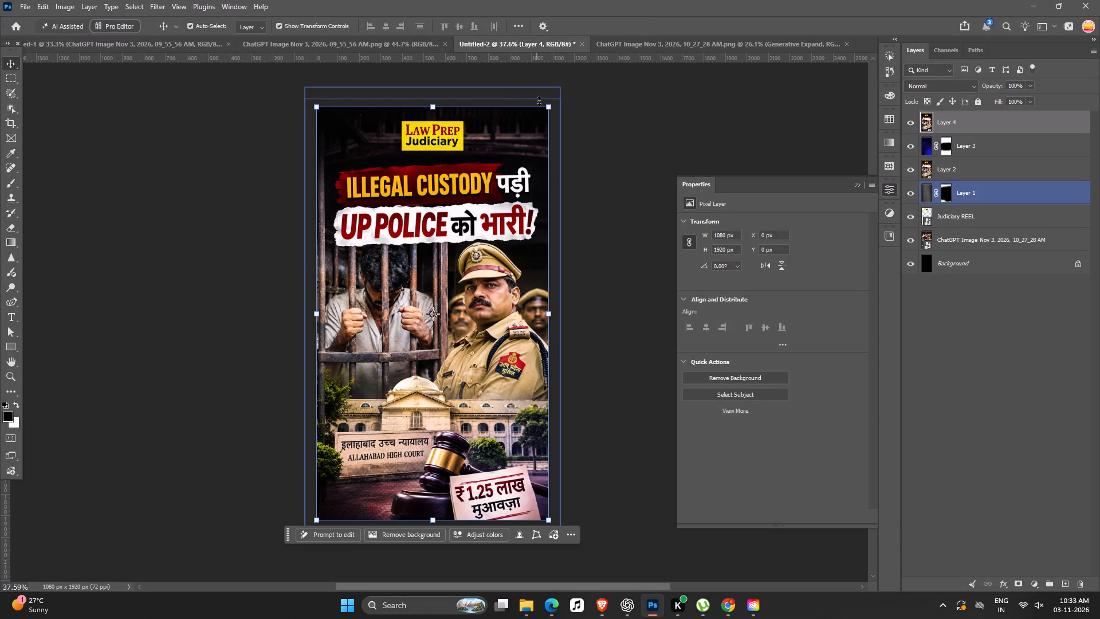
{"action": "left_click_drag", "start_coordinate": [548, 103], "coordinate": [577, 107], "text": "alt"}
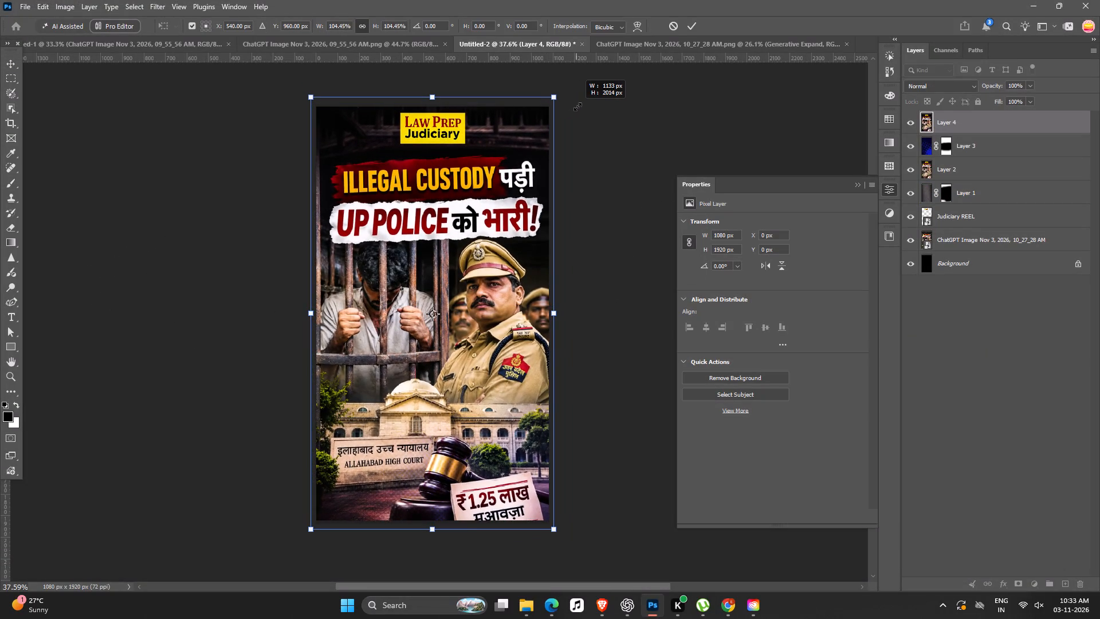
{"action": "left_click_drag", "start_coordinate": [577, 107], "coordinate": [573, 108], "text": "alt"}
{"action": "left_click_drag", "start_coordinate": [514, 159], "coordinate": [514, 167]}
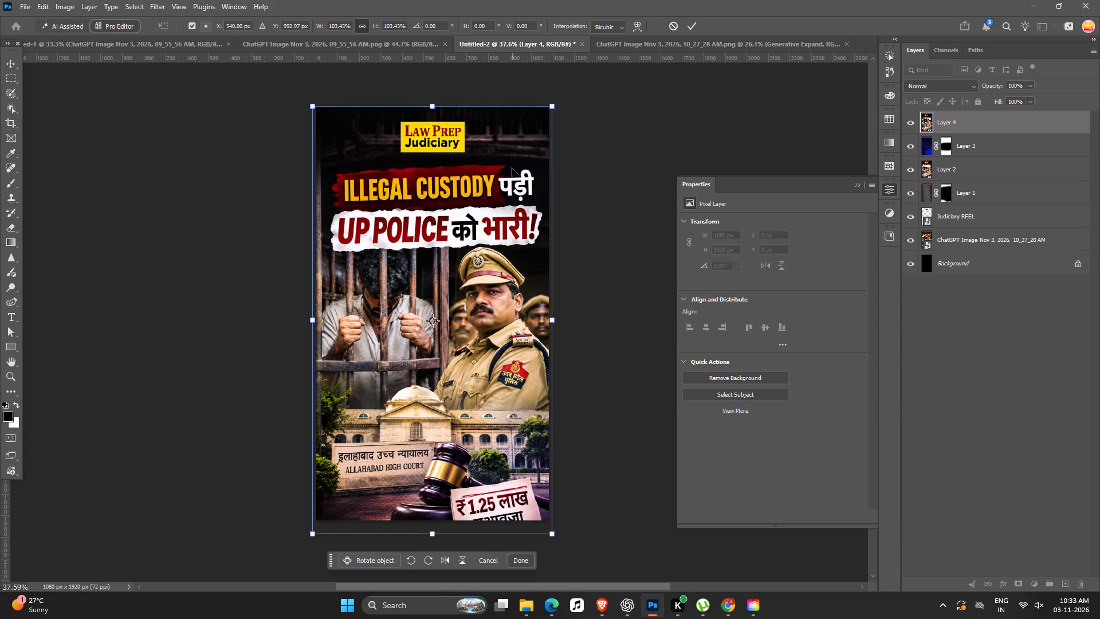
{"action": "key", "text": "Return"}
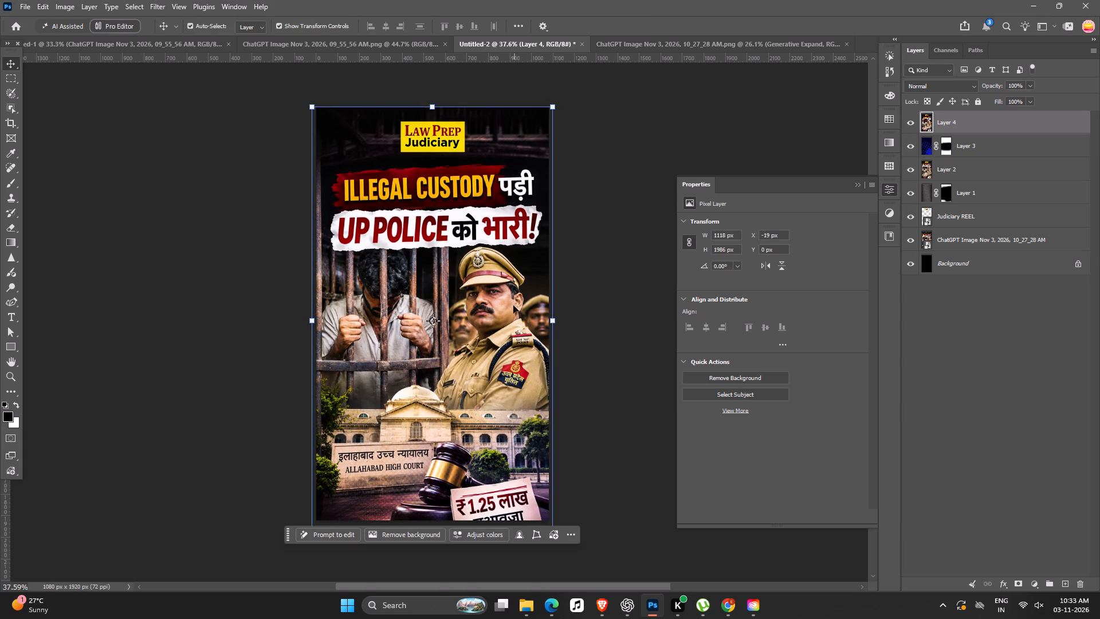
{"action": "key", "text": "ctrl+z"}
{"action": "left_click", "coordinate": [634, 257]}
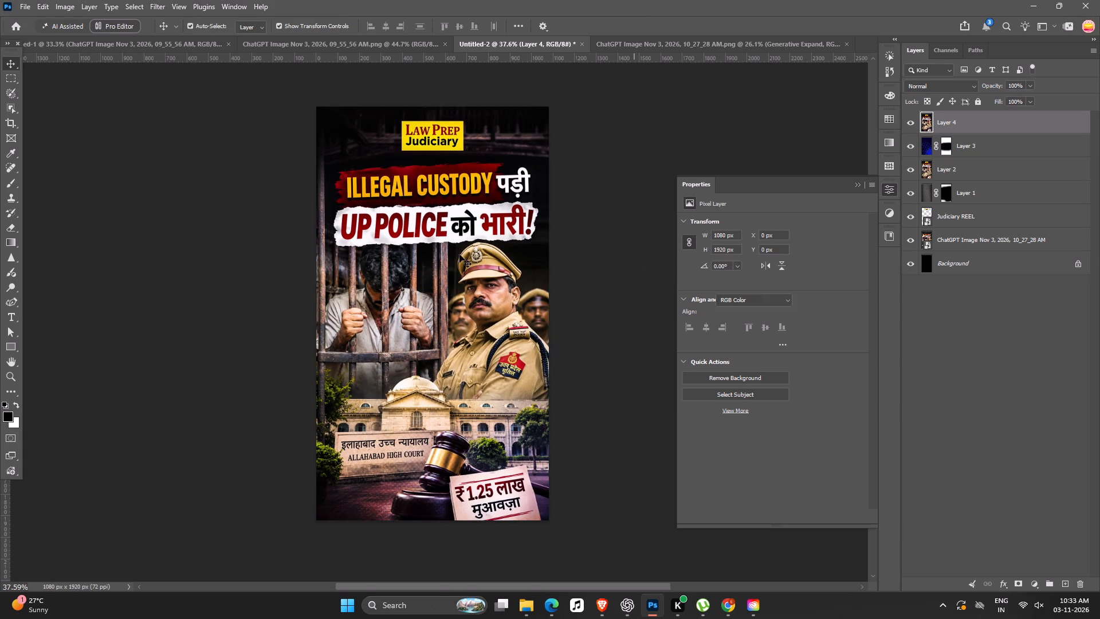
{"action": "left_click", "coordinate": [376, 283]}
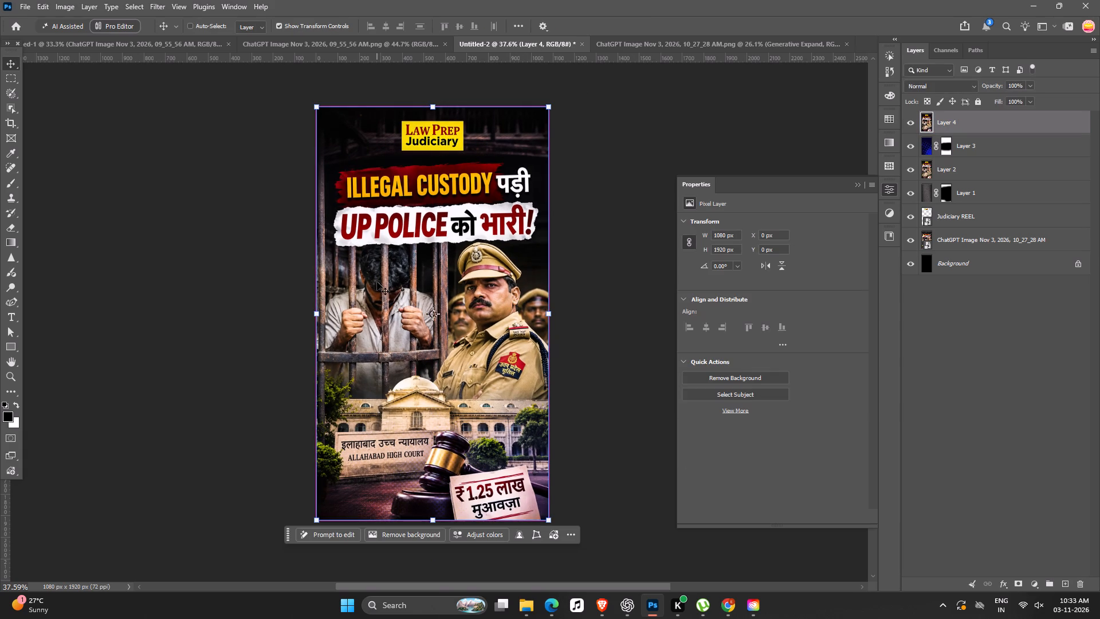
Start exporting the reel cover as a 1080 x 1920 px JPG at quality 7.
{"action": "key", "text": "ctrl+alt+shift+w"}
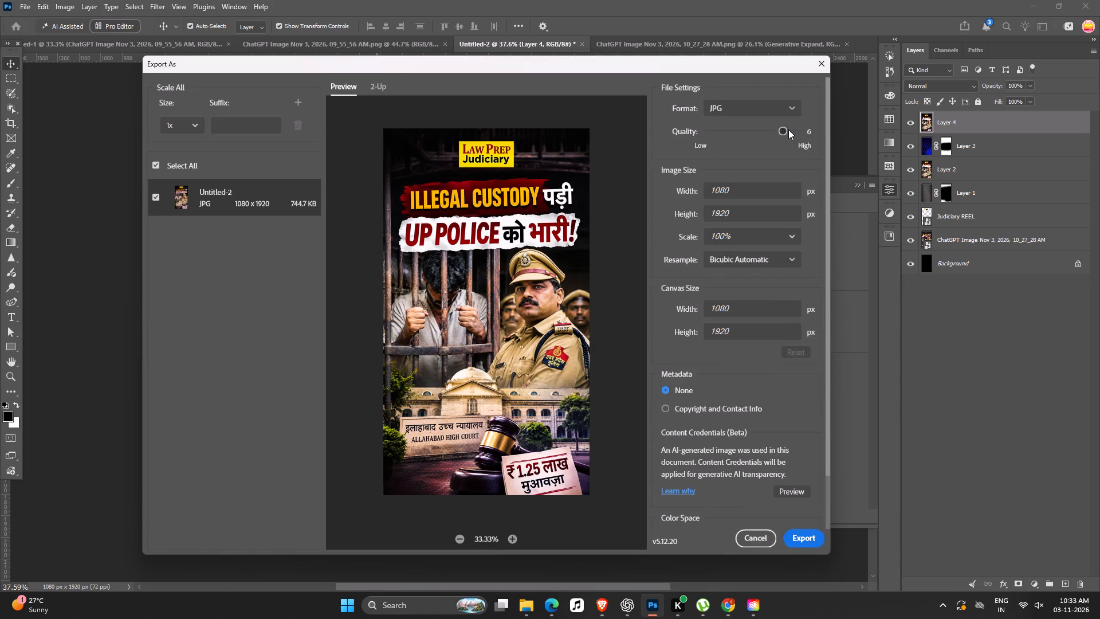
{"action": "left_click_drag", "start_coordinate": [788, 130], "coordinate": [836, 130]}
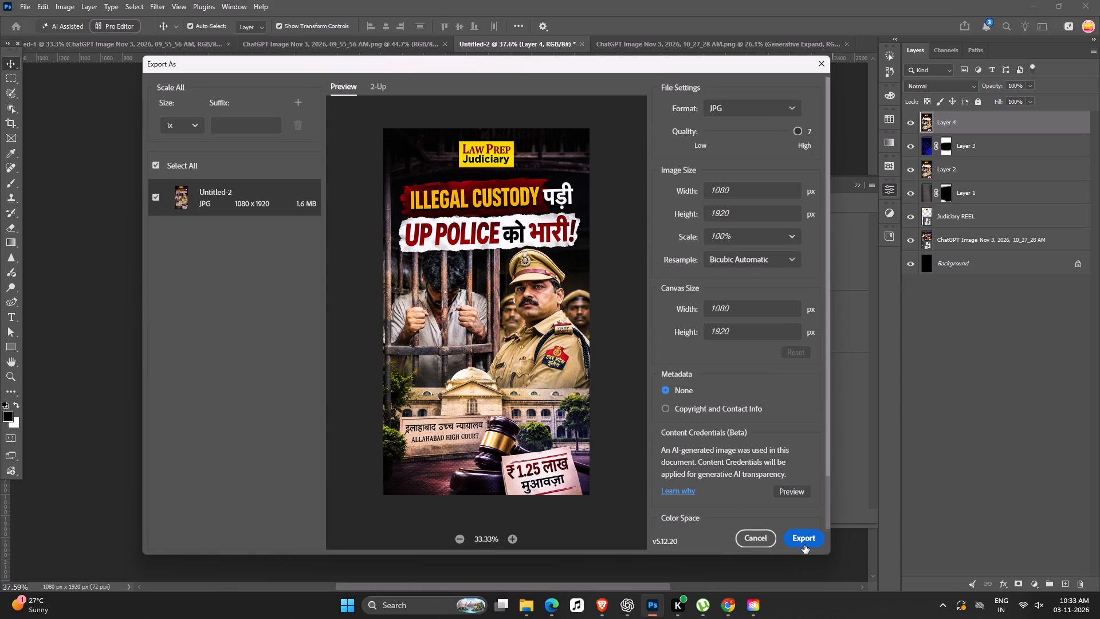
{"action": "left_click", "coordinate": [803, 535]}
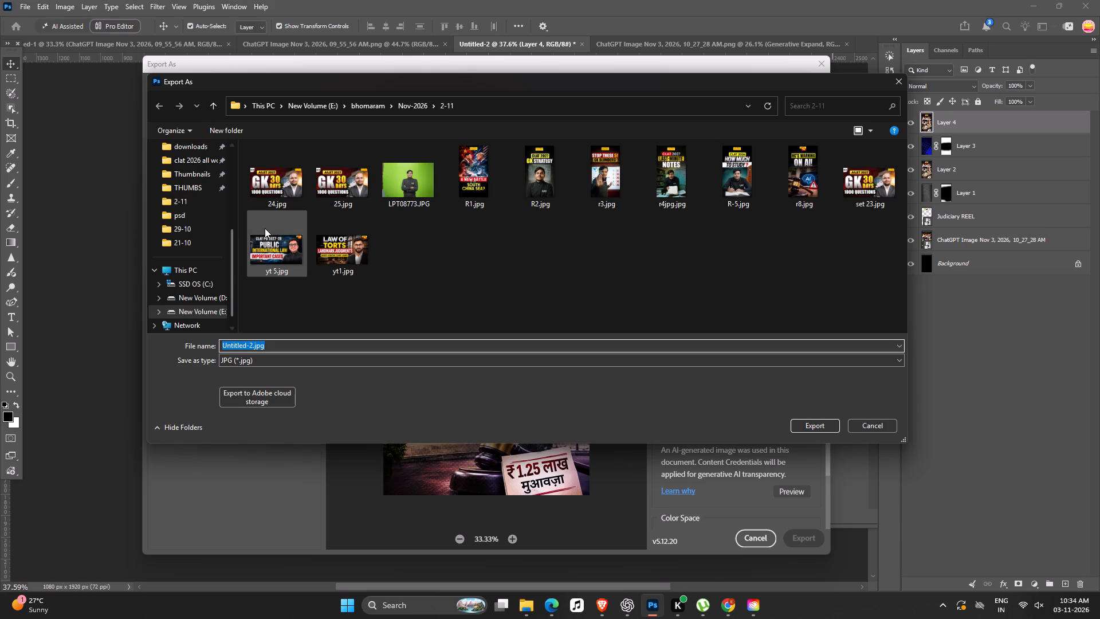
Go up to the Nov-2026 folder and move the psd folder into the 2-11 folder.
{"action": "left_click", "coordinate": [206, 108]}
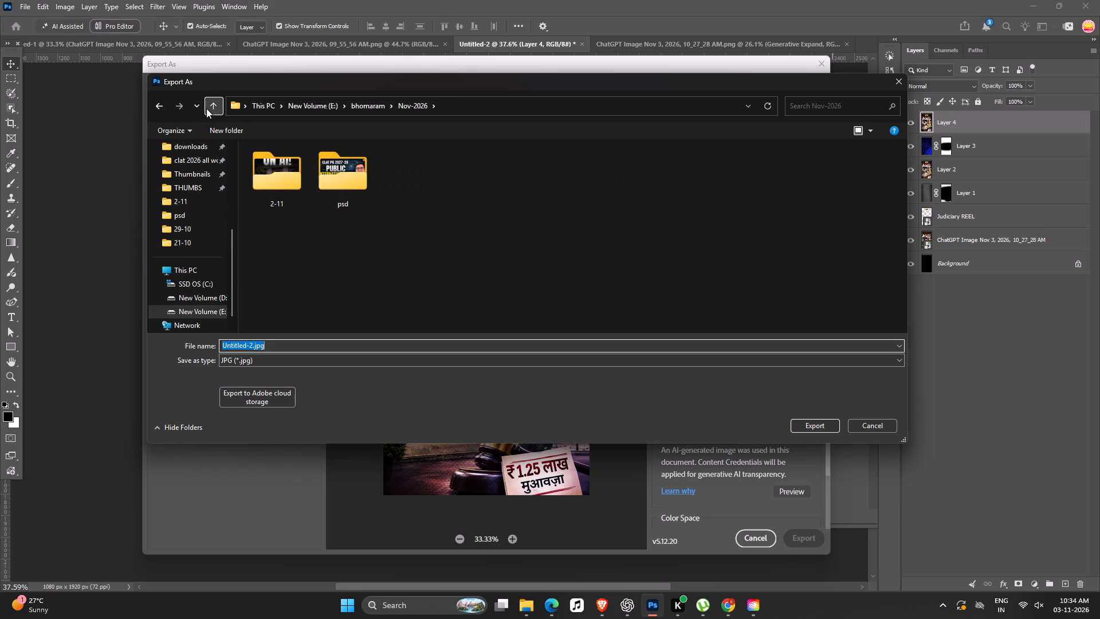
{"action": "left_click", "coordinate": [206, 108]}
{"action": "double_click", "coordinate": [271, 163]}
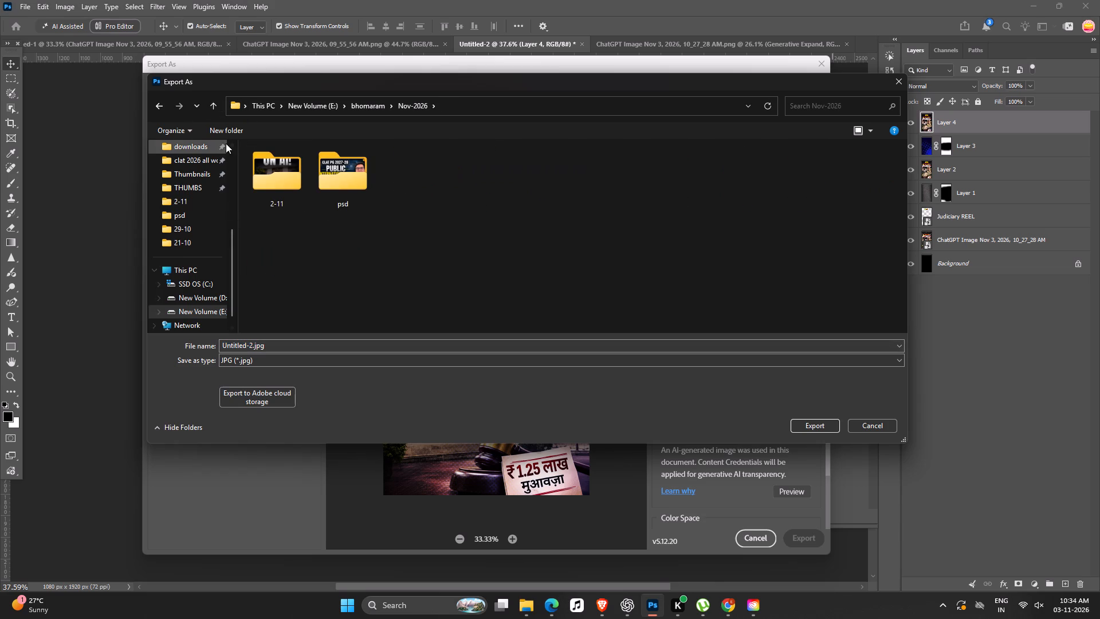
{"action": "left_click", "coordinate": [210, 101]}
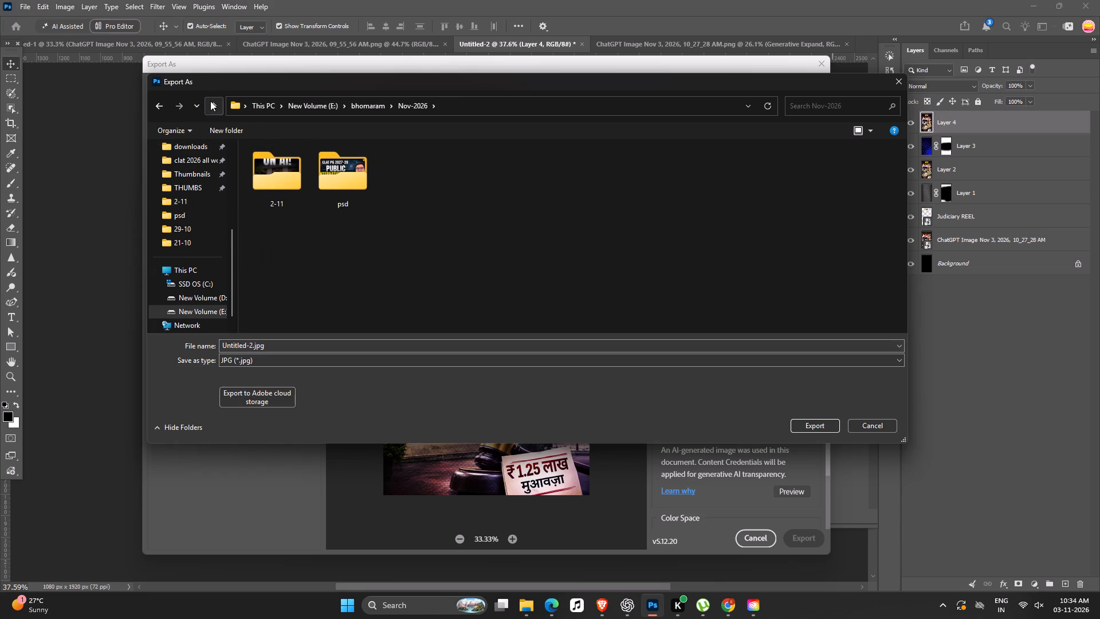
{"action": "double_click", "coordinate": [272, 159]}
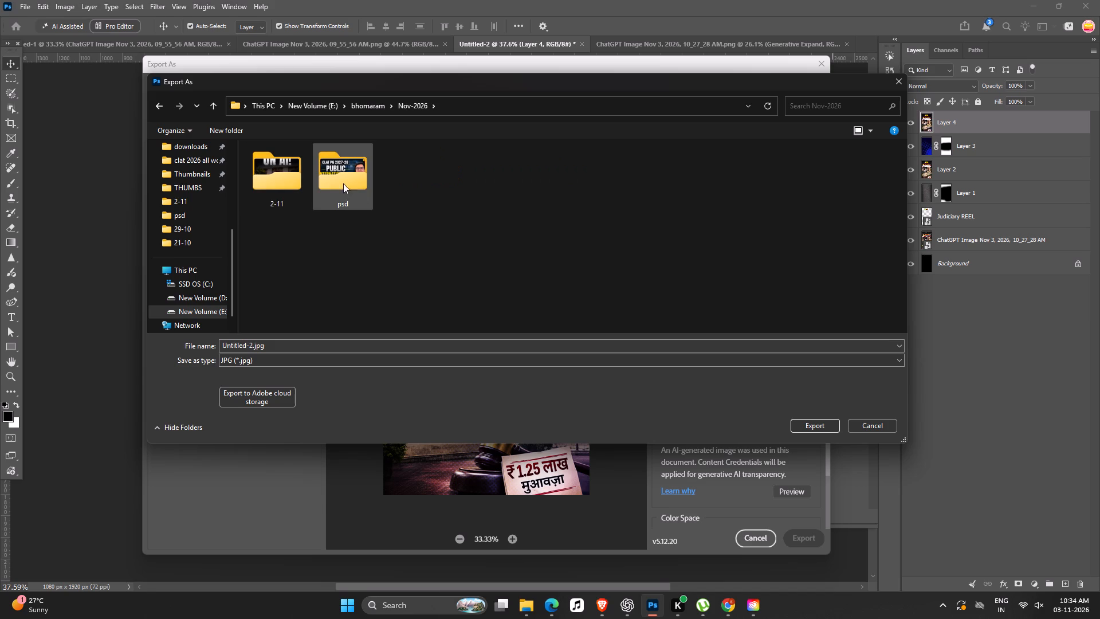
{"action": "left_click_drag", "start_coordinate": [352, 182], "coordinate": [280, 185]}
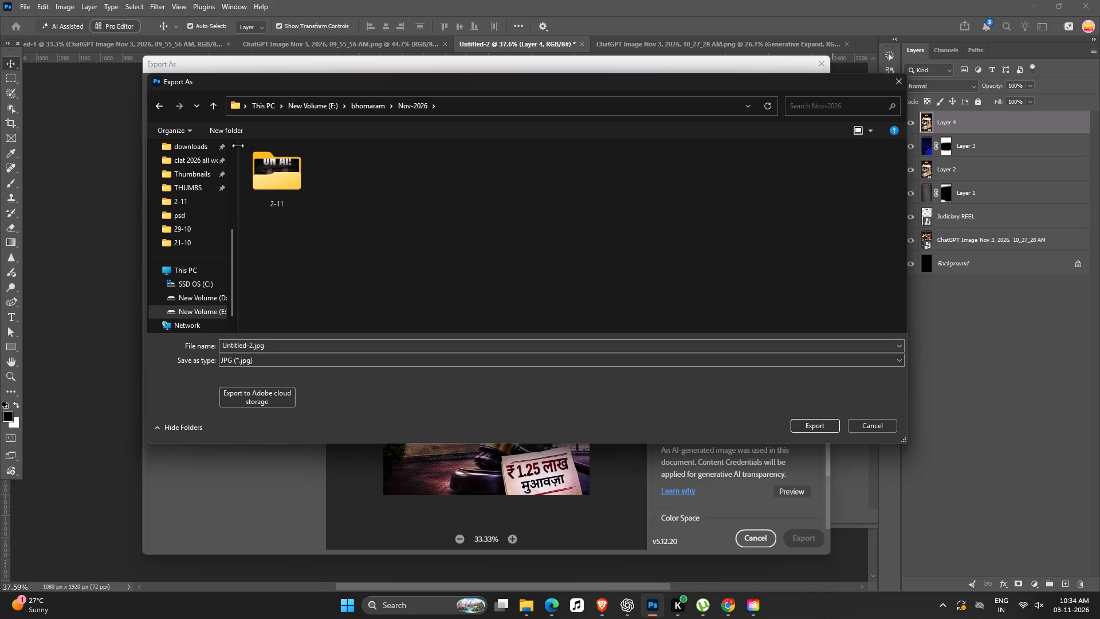
Create a folder named 3-11 inside Nov-2026 and open it as the export destination.
{"action": "left_click", "coordinate": [230, 126]}
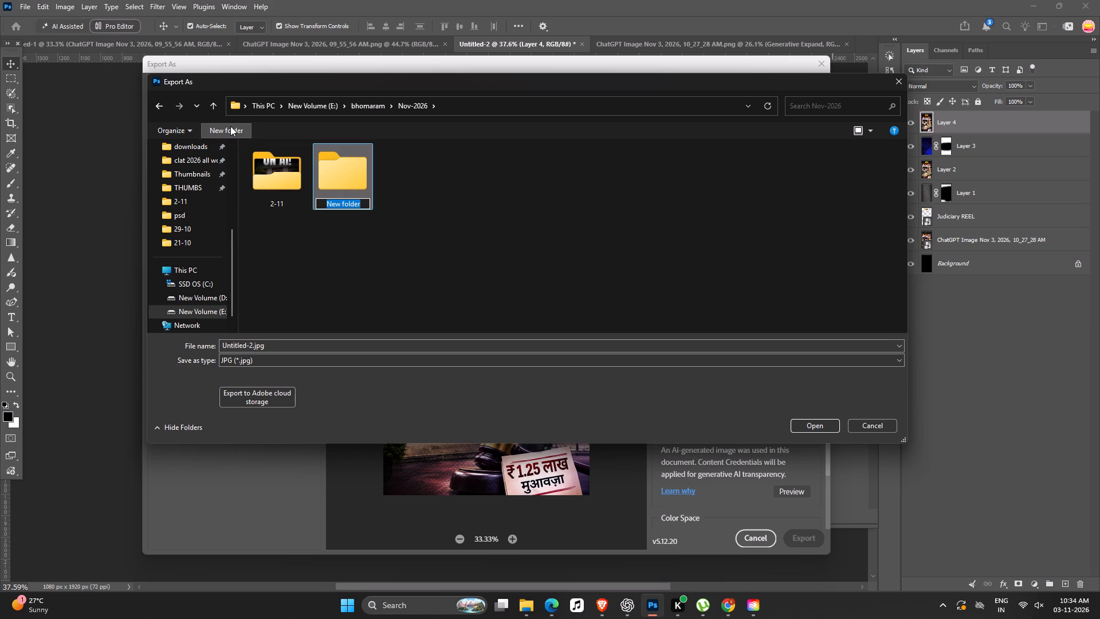
{"action": "key", "text": "BackSpace"}
{"action": "key", "text": "BackSpace"}
{"action": "key", "text": "3"}
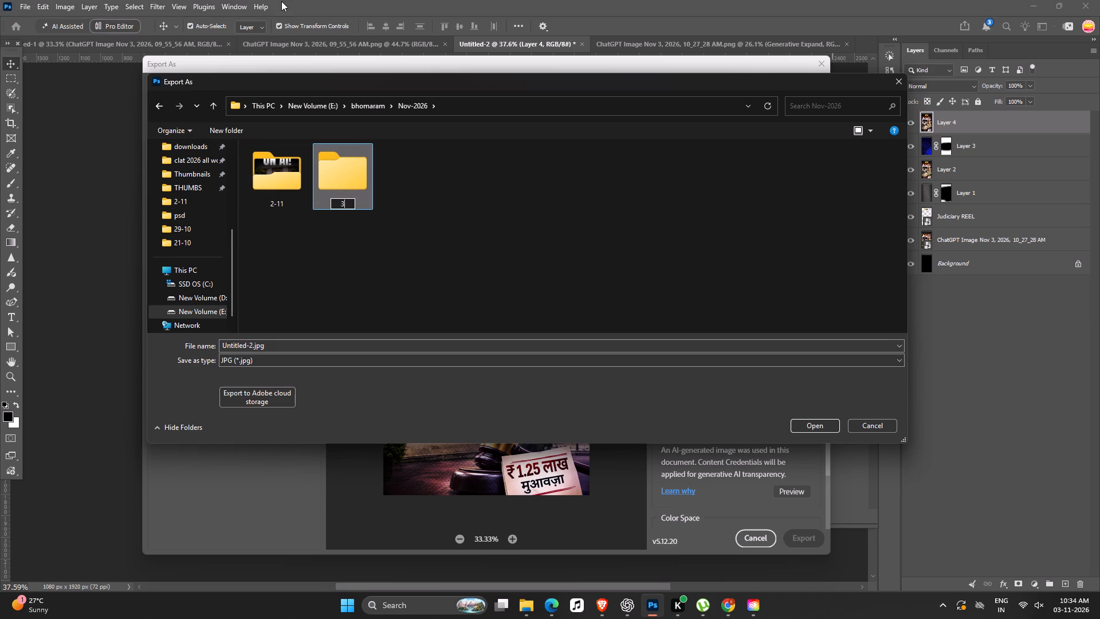
{"action": "type", "text": "-11"}
{"action": "key", "text": "Return"}
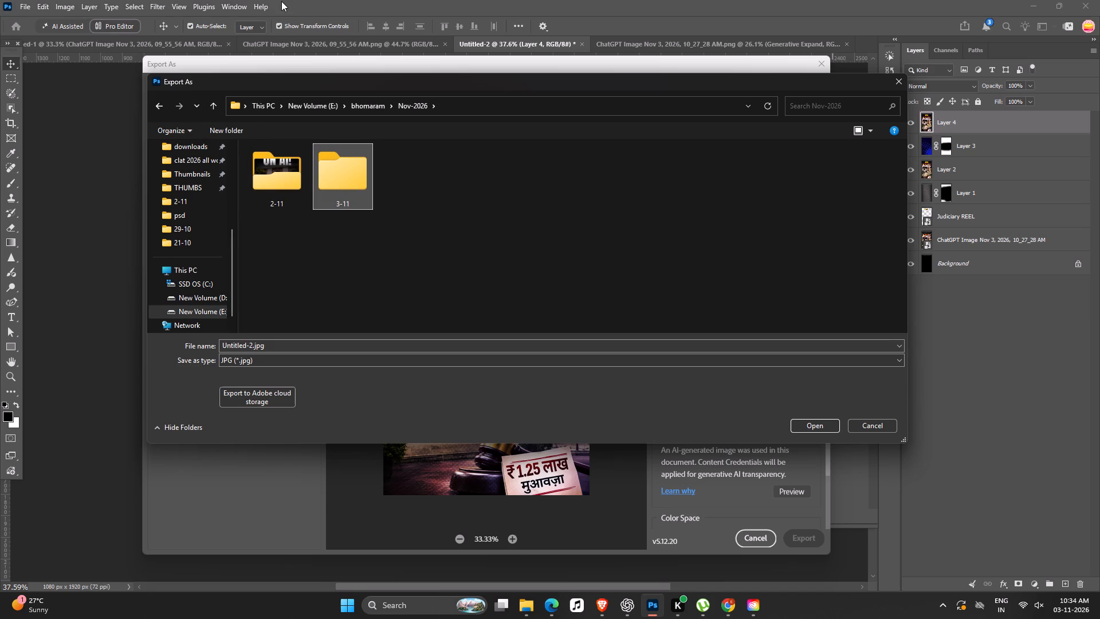
{"action": "double_click", "coordinate": [339, 179]}
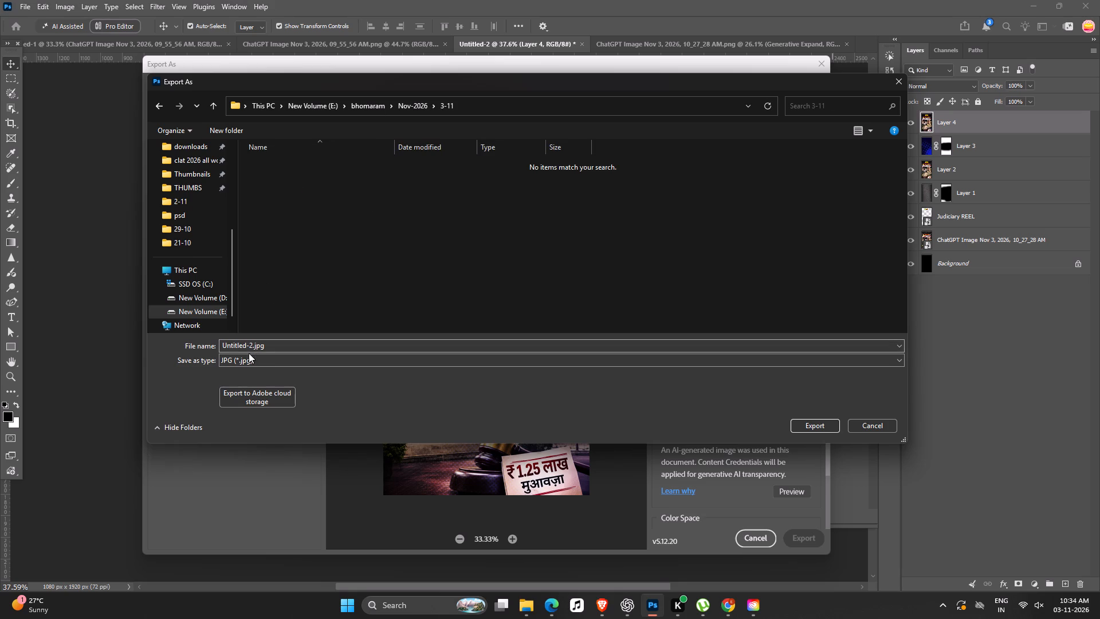
Name the exported file r1.jpg in the 3-11 folder.
{"action": "left_click", "coordinate": [247, 346]}
{"action": "left_click_drag", "start_coordinate": [253, 347], "coordinate": [194, 350]}
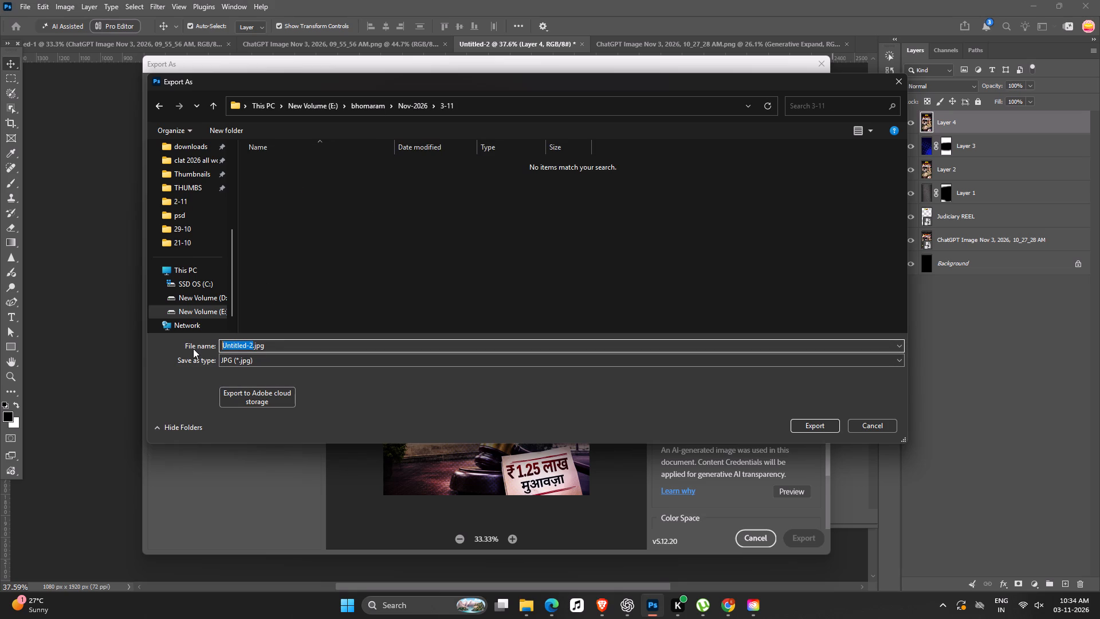
{"action": "key", "text": "BackSpace"}
{"action": "key", "text": "1"}
{"action": "key", "text": "BackSpace"}
{"action": "key", "text": "r"}
{"action": "key", "text": "1"}
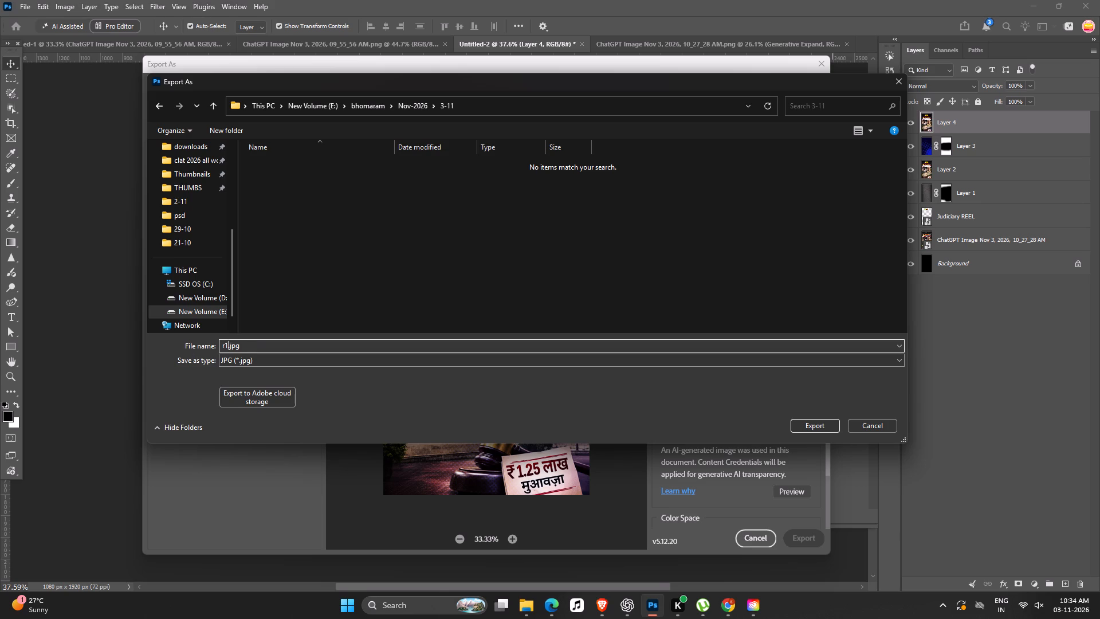